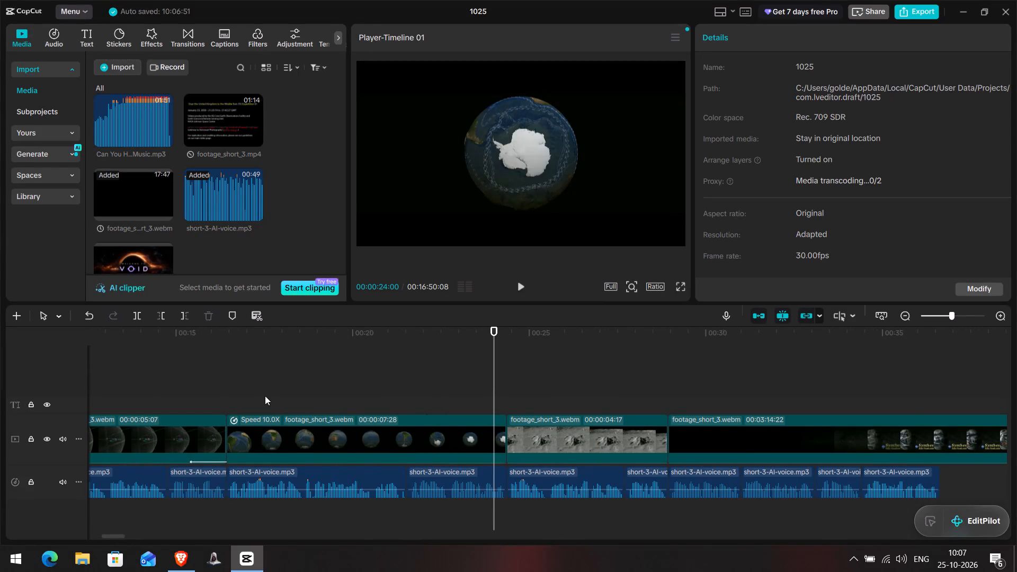
Shorten the 10x-speed globe clip to 00:00:05:03 by trimming its end back to the start of the next voice-over segment.
click(461, 437)
drag(508, 434, 505, 434)
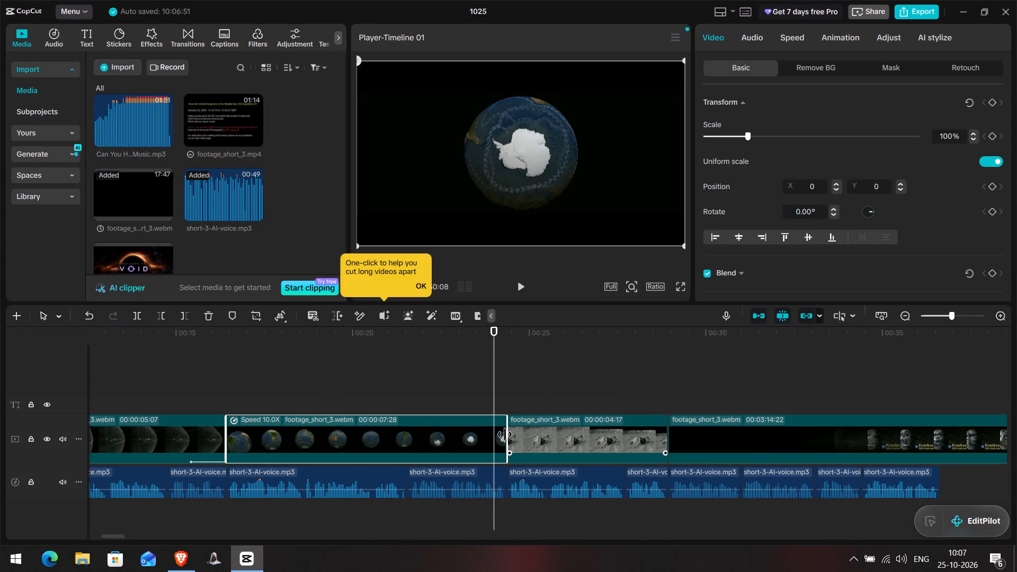
drag(505, 434, 406, 436)
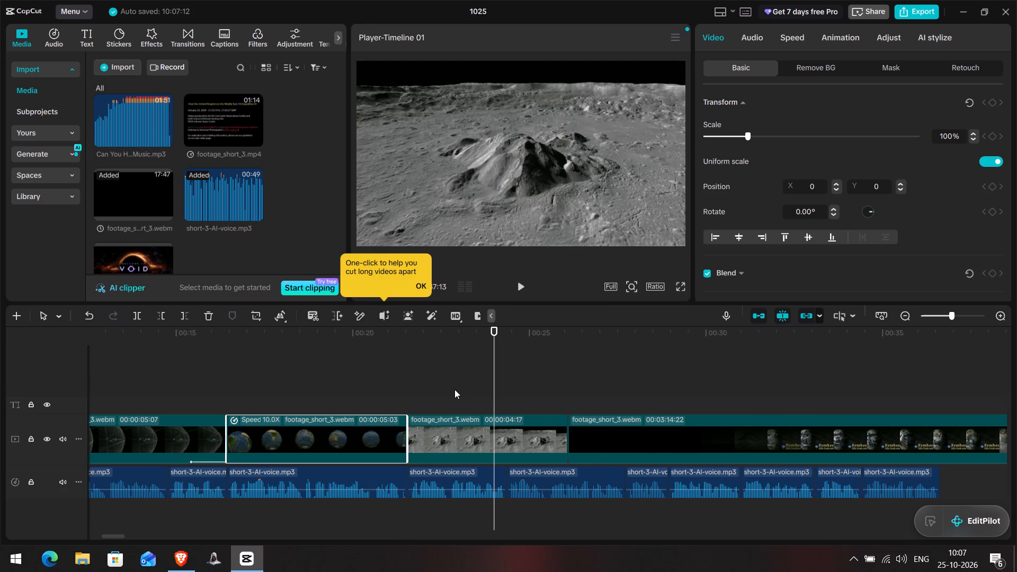
click(454, 389)
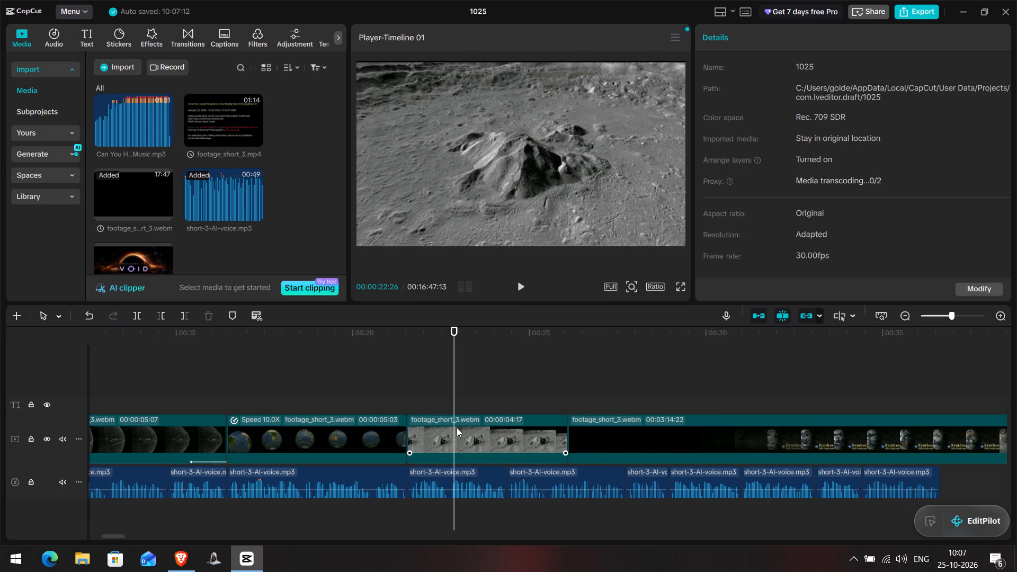
Extend the end of the lunar mountain clip after the globe to a duration of about 00:00:07:12.
drag(497, 427, 519, 430)
drag(519, 430, 501, 427)
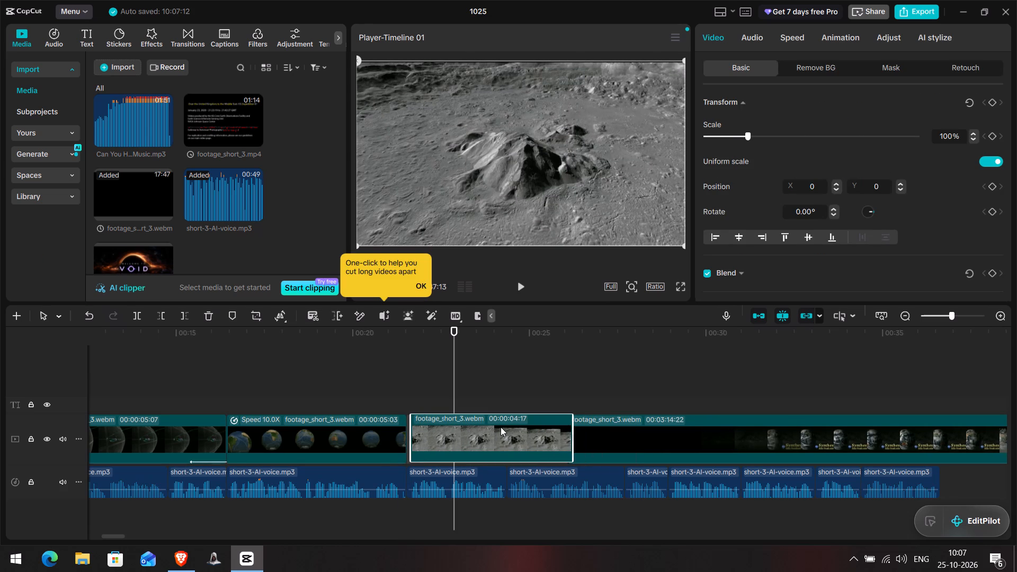
drag(501, 427, 492, 427)
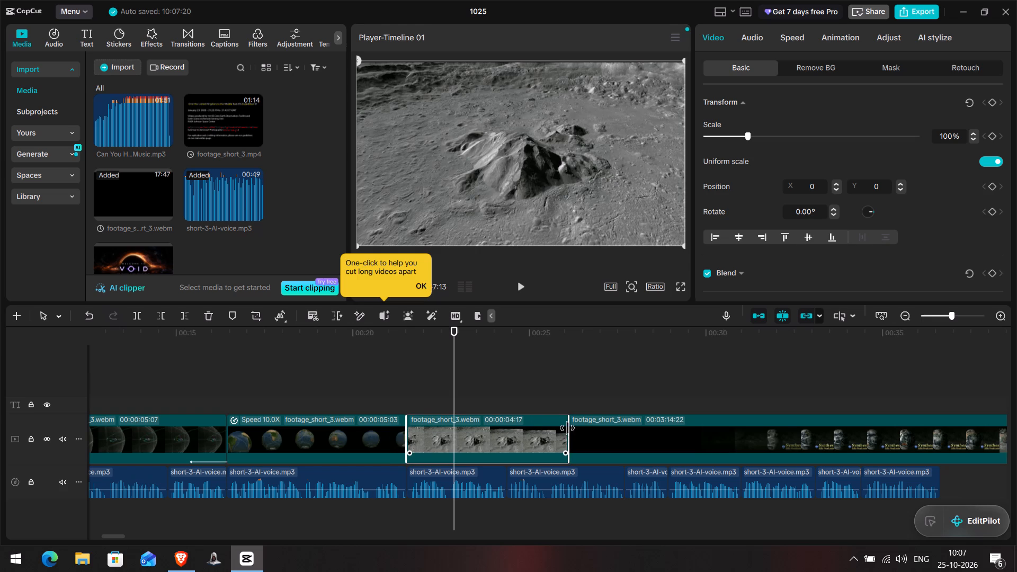
drag(568, 428, 611, 432)
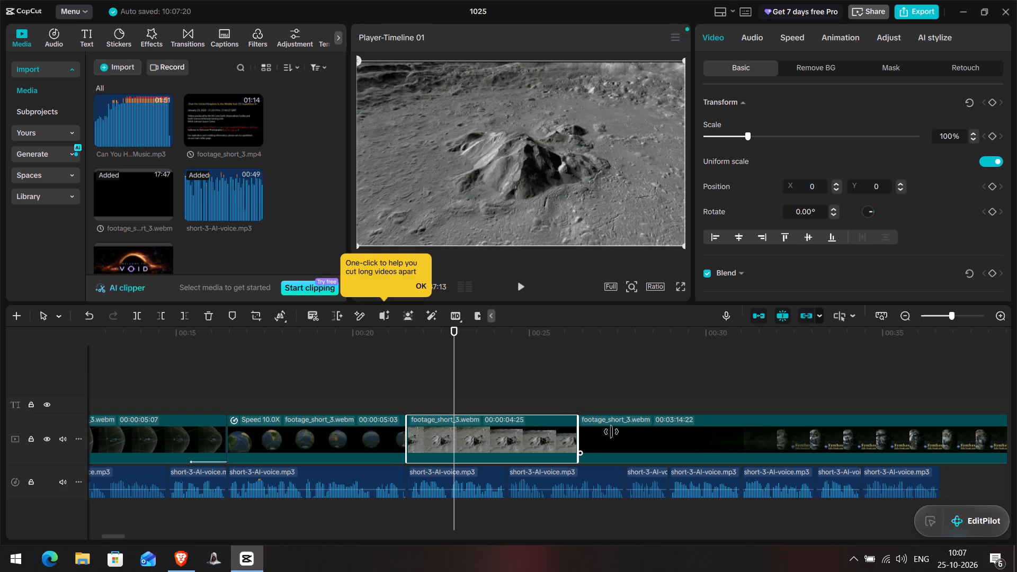
drag(611, 432, 664, 432)
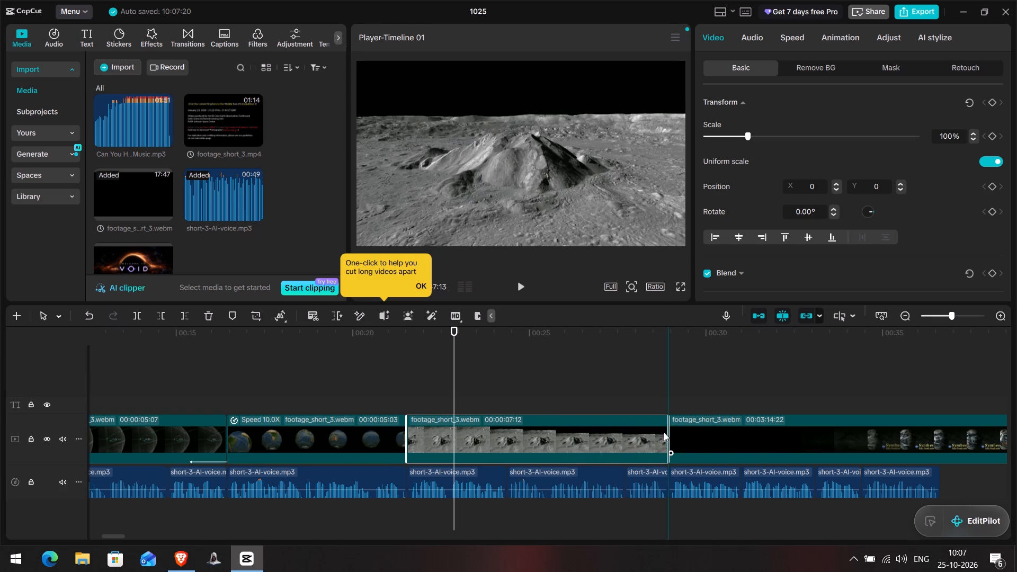
Trim the start of the lunar mountain clip to leave 00:00:04:17 of its later footage, and play back the sequence.
drag(409, 430, 479, 440)
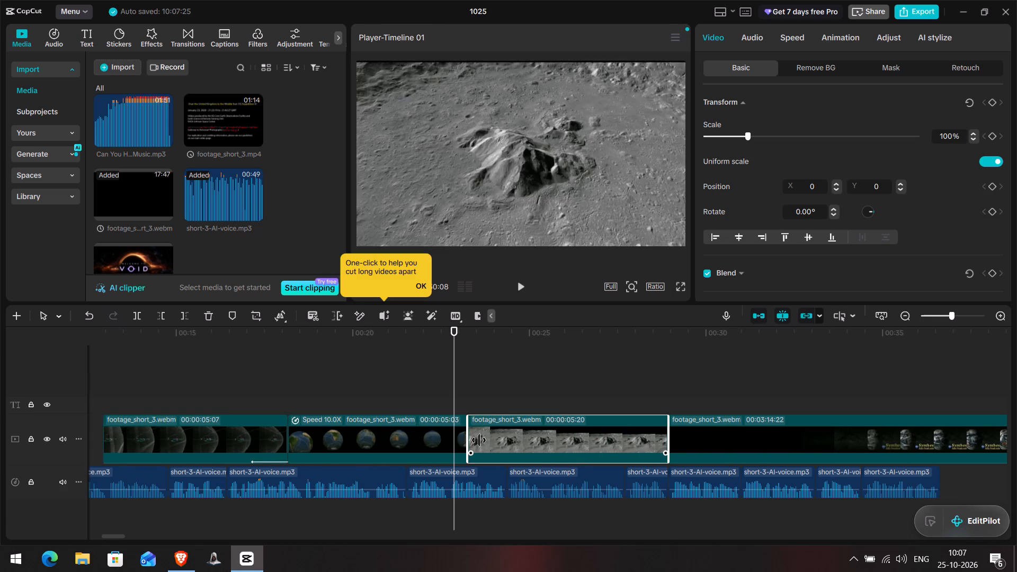
drag(479, 440, 505, 443)
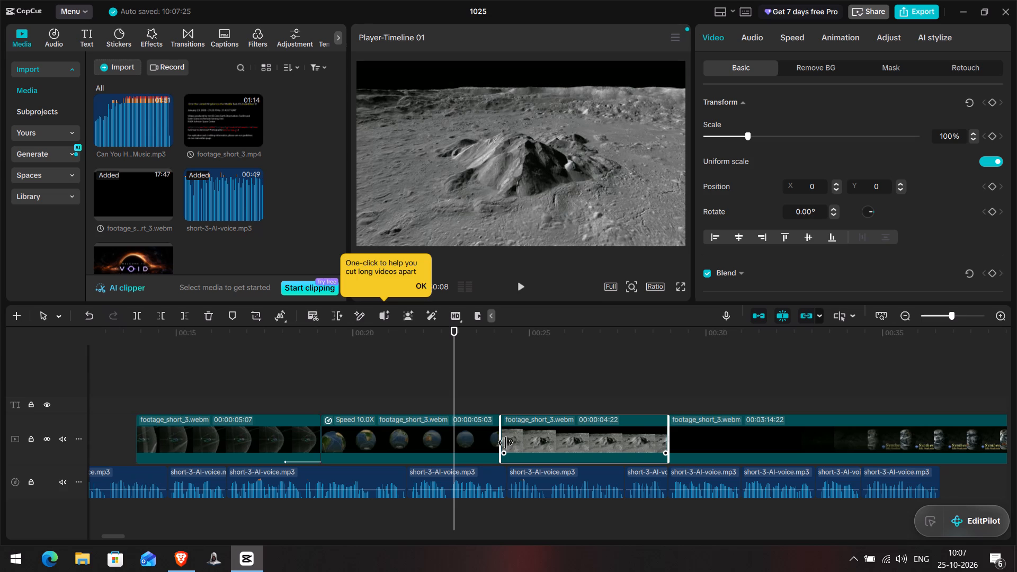
drag(505, 443, 508, 443)
click(371, 389)
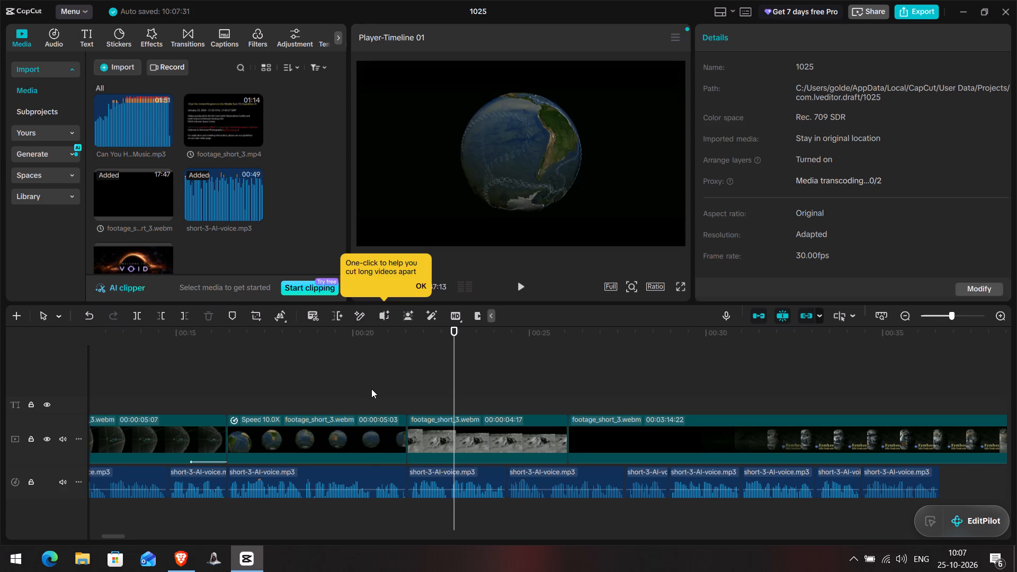
key(space)
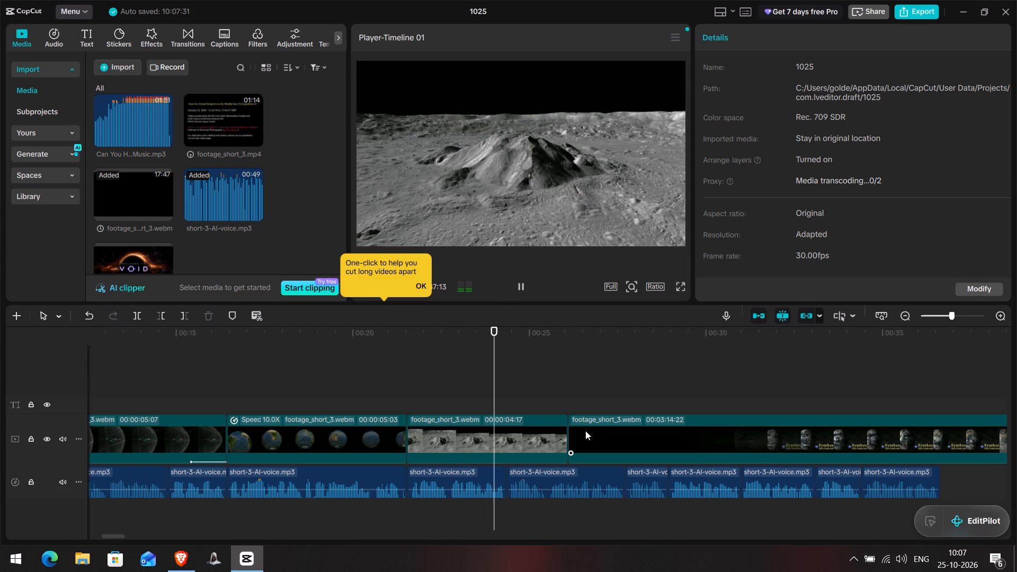
key(space)
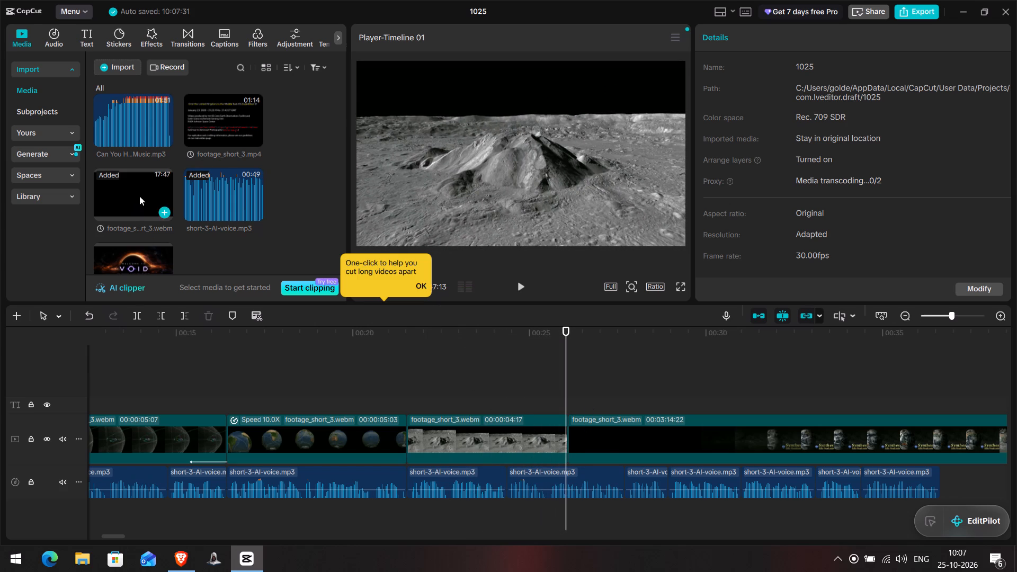
Insert footage_short_3.mp4 into the main video track directly after the lunar mountain clip.
click(208, 129)
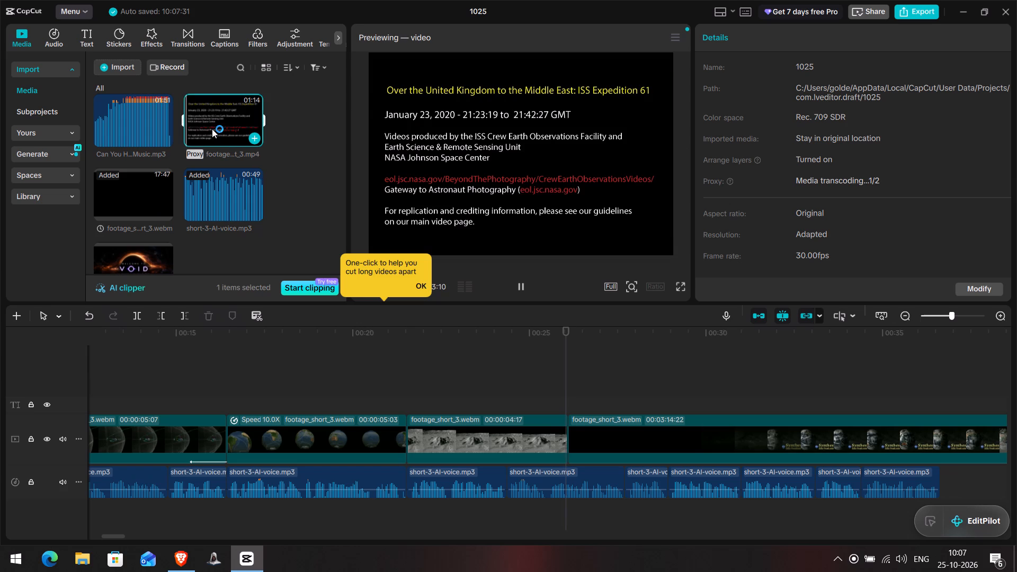
drag(212, 129, 256, 123)
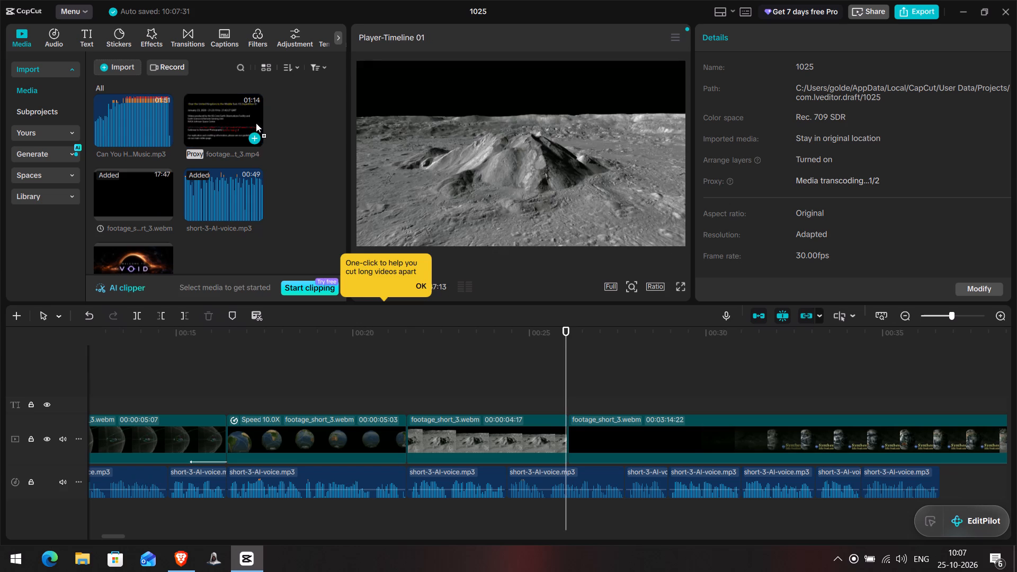
drag(256, 123, 568, 403)
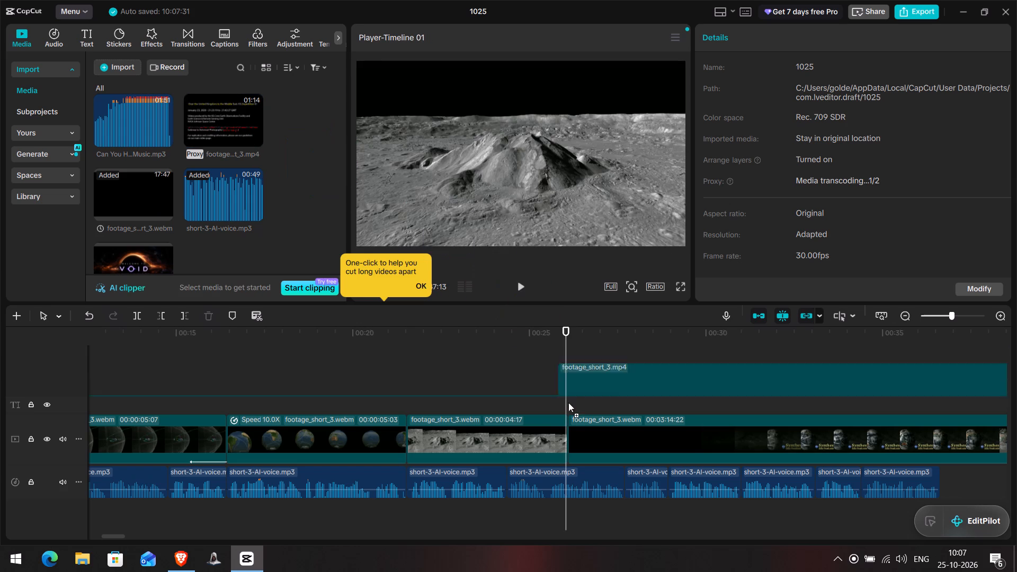
drag(568, 403, 571, 435)
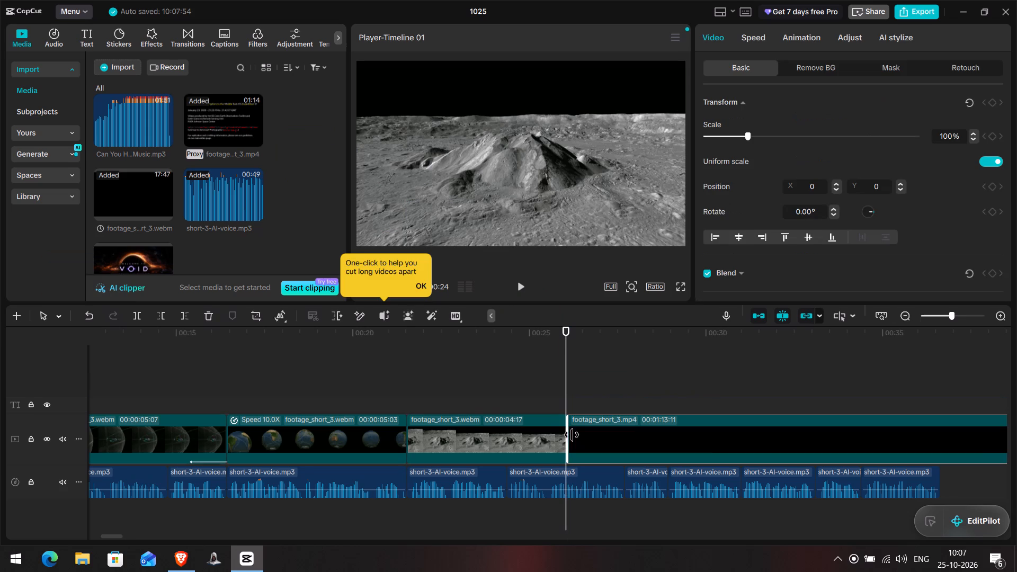
Find the bright city lights in footage_short_3.mp4, split the clip at 00:01:09:10 and delete the part before the cut.
drag(568, 376, 842, 386)
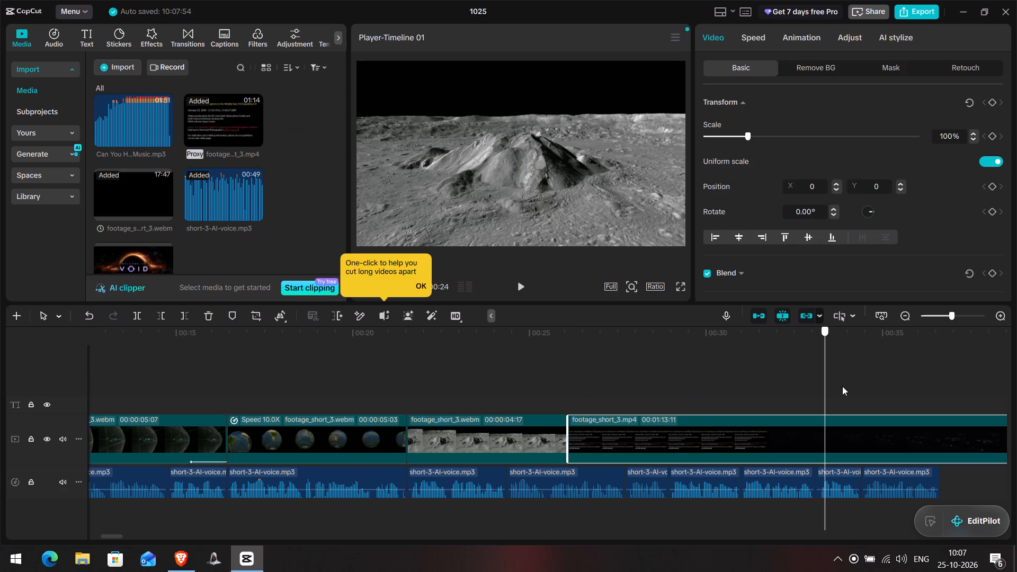
drag(842, 386, 922, 397)
key(space)
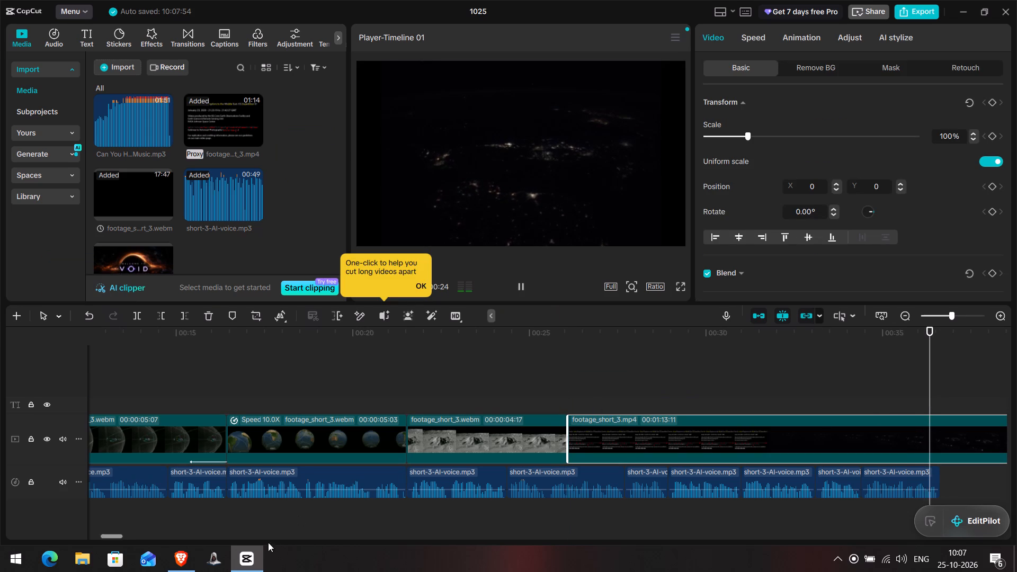
drag(115, 533, 158, 534)
drag(112, 535, 146, 537)
click(207, 390)
key(space)
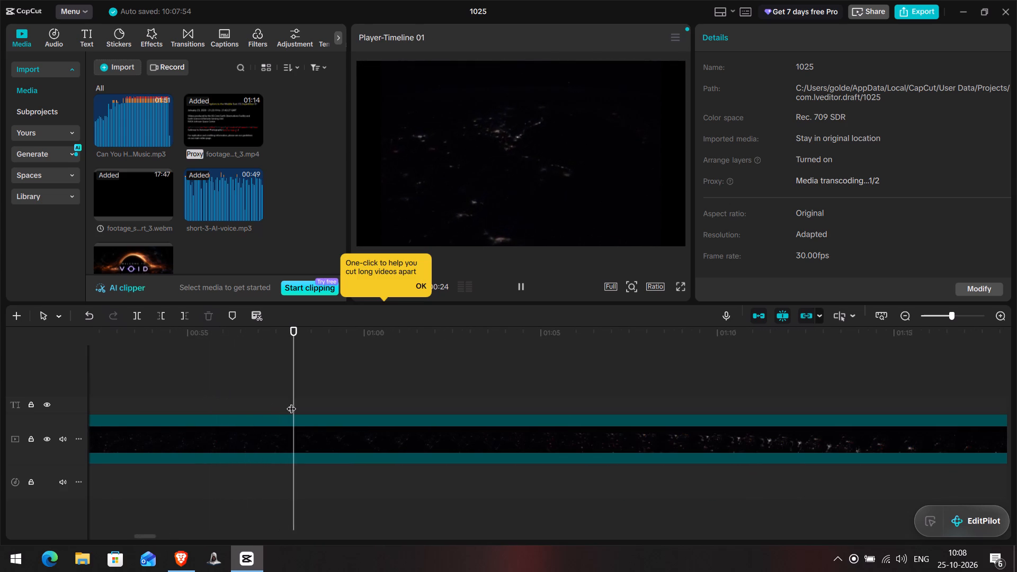
click(647, 383)
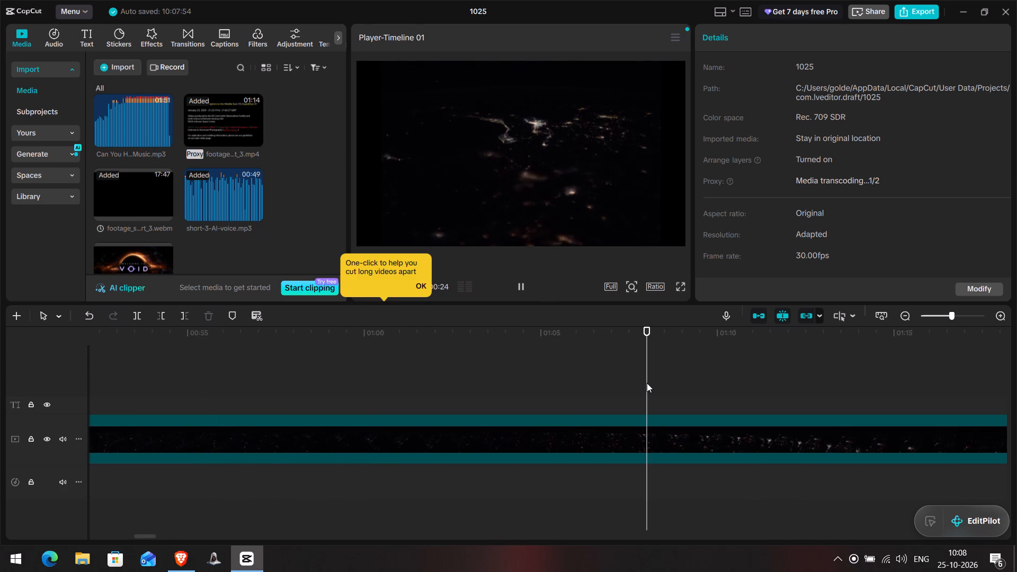
key(space)
key(space)
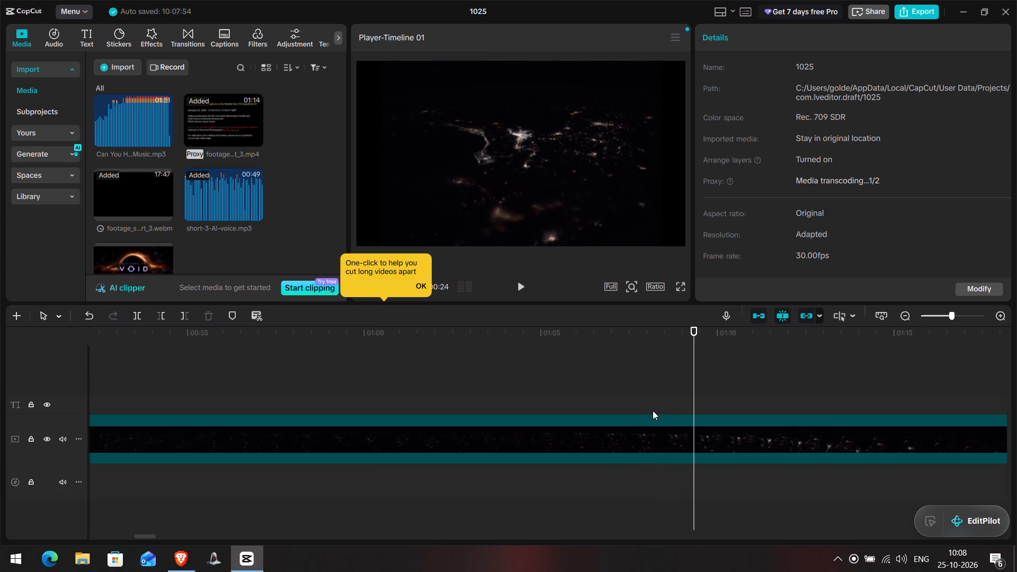
key(ctrl+b)
click(633, 448)
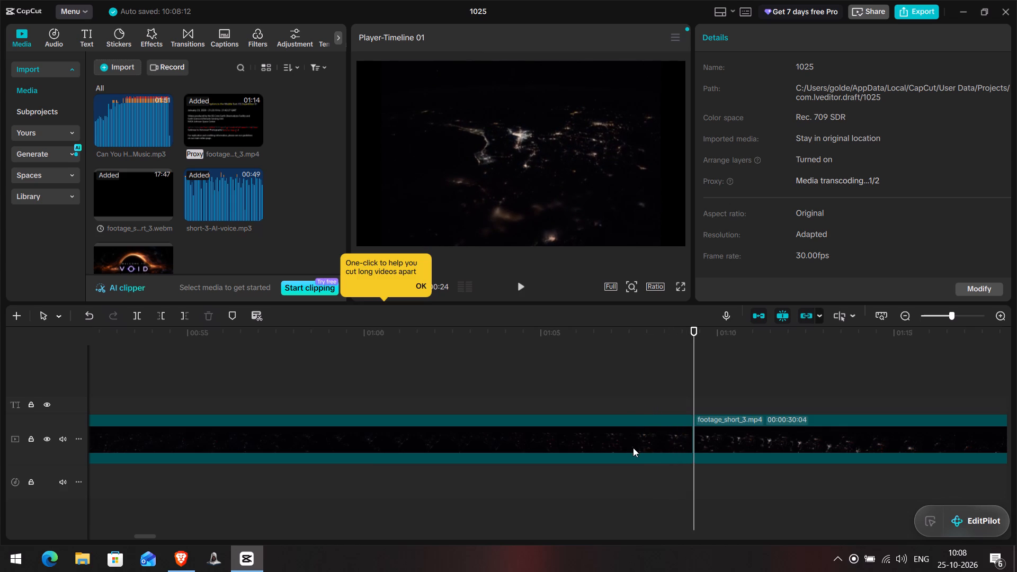
key(Delete)
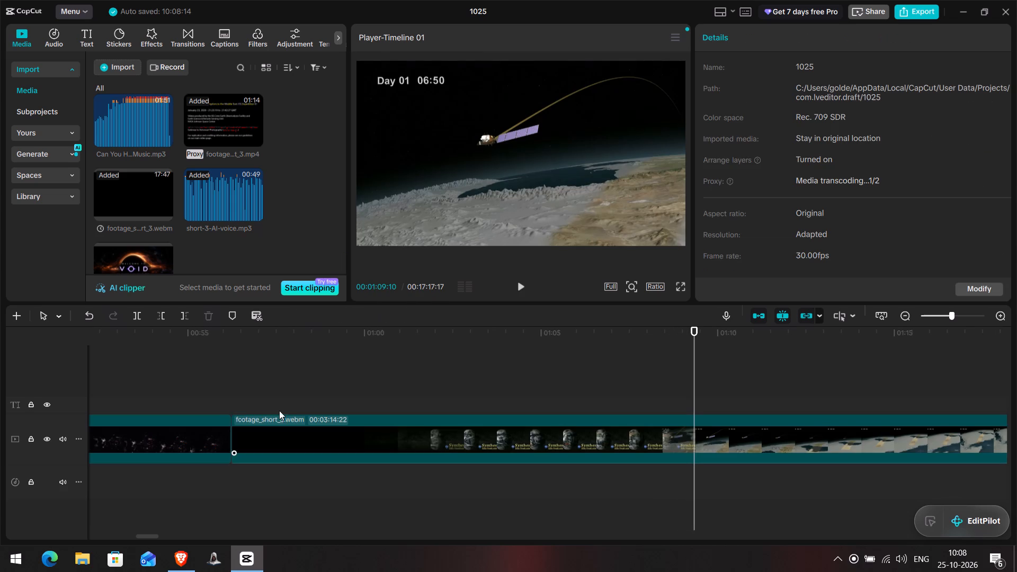
Split the remaining footage_short_3.mp4 clip at 00:00:37:21 and delete the part after the cut, keeping 00:00:11:18.
click(216, 386)
drag(216, 386, 125, 409)
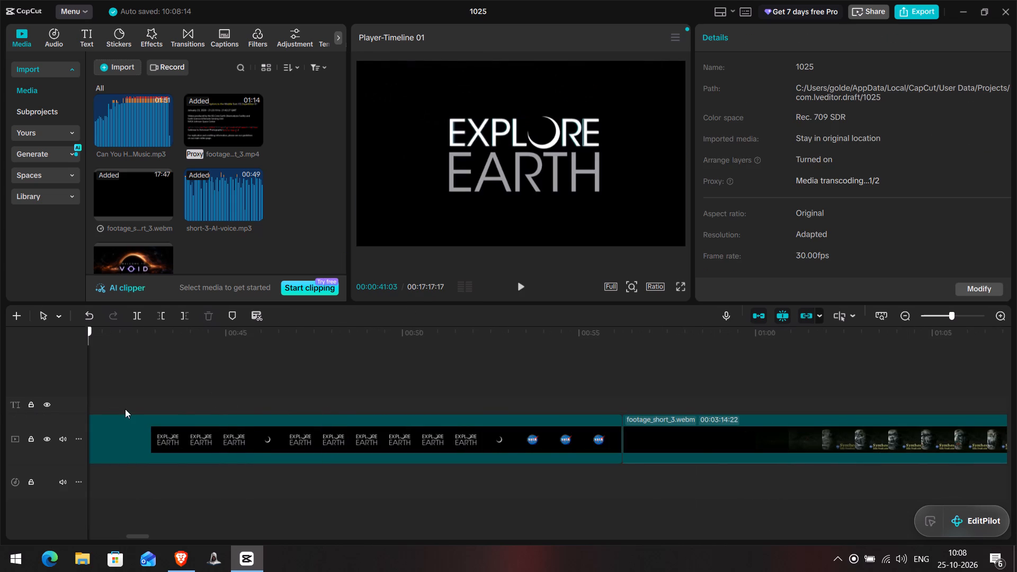
drag(125, 409, 958, 400)
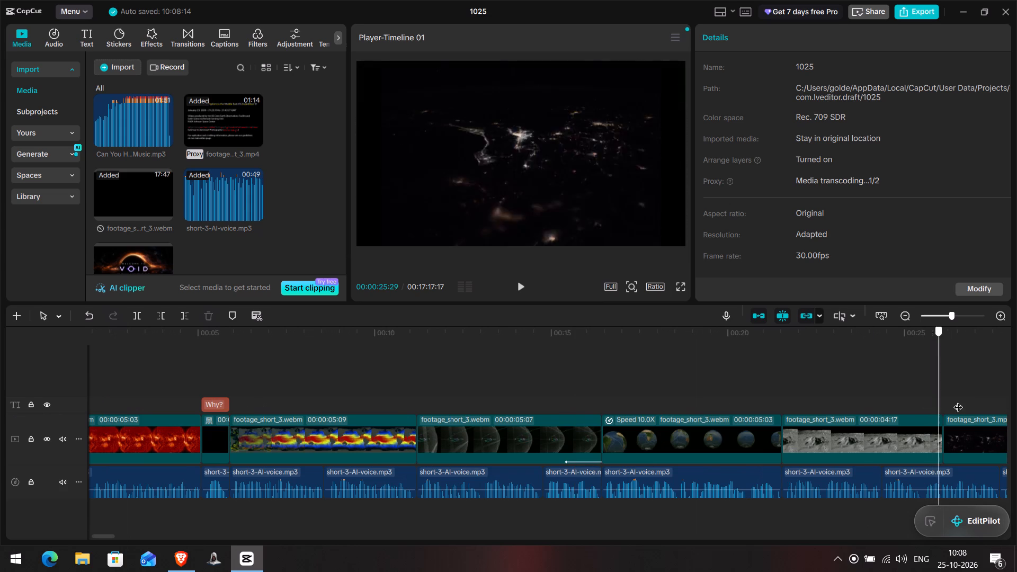
drag(958, 400, 944, 399)
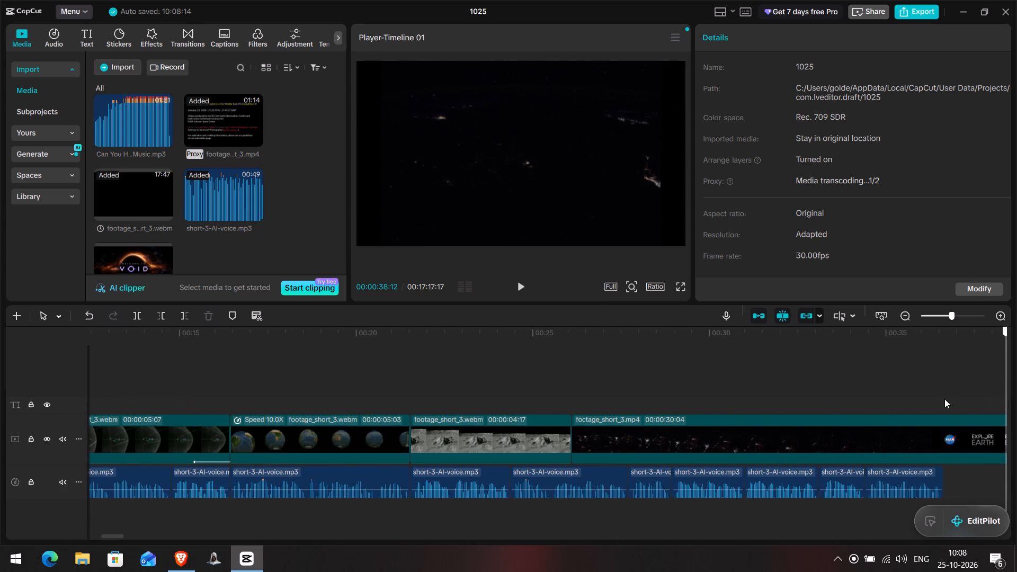
drag(944, 399, 954, 403)
click(960, 431)
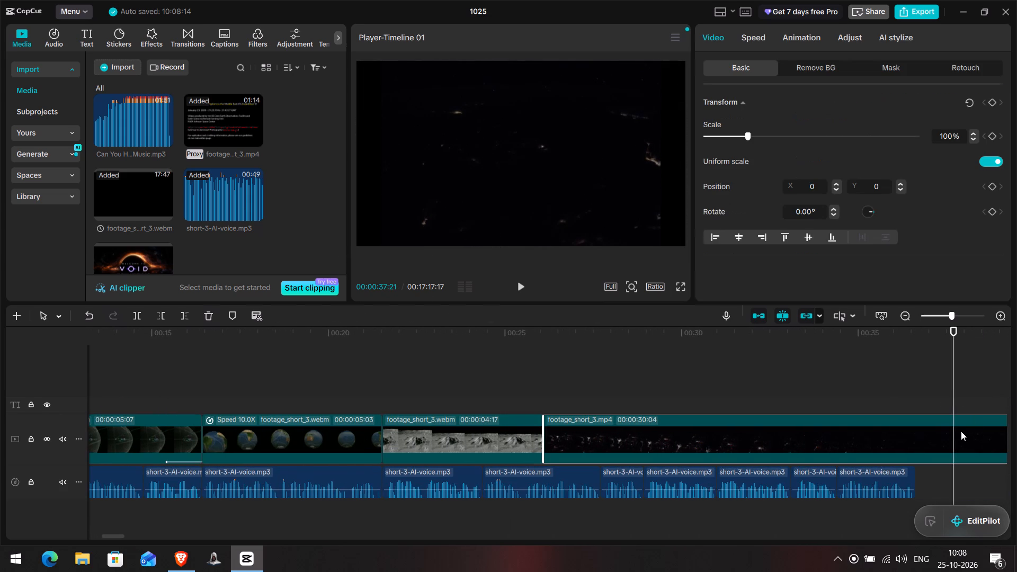
key(ctrl+b)
click(982, 442)
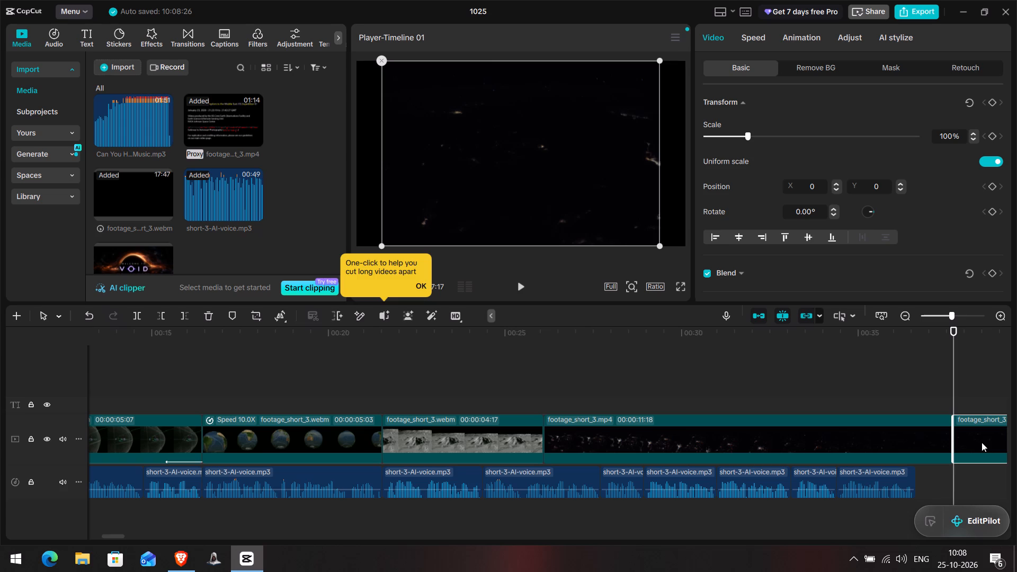
key(Delete)
Move the footage_short_3.mp4 city-lights clip on the main track between the globe clip and the lunar mountain clip.
drag(772, 437, 584, 377)
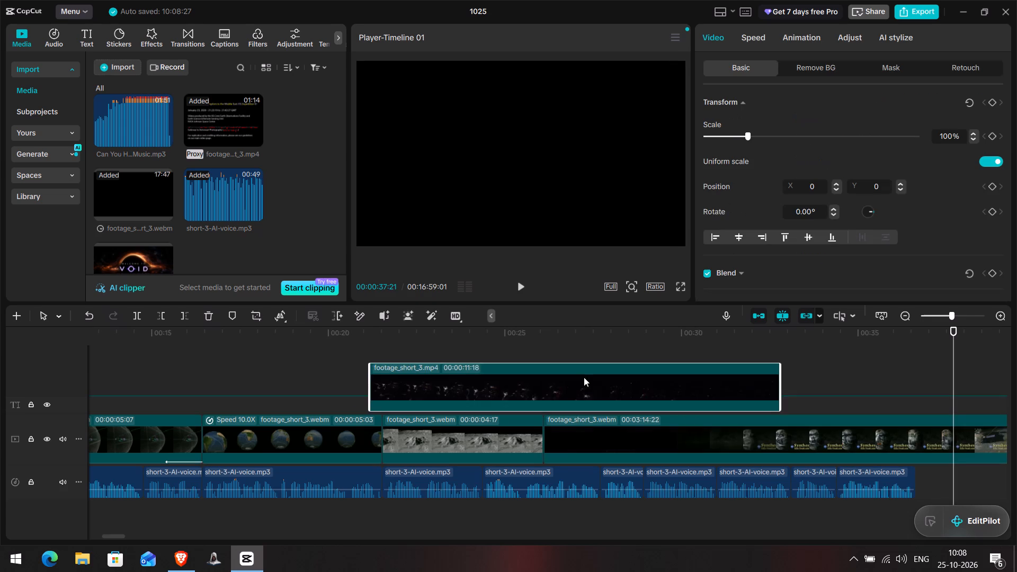
drag(584, 377, 395, 406)
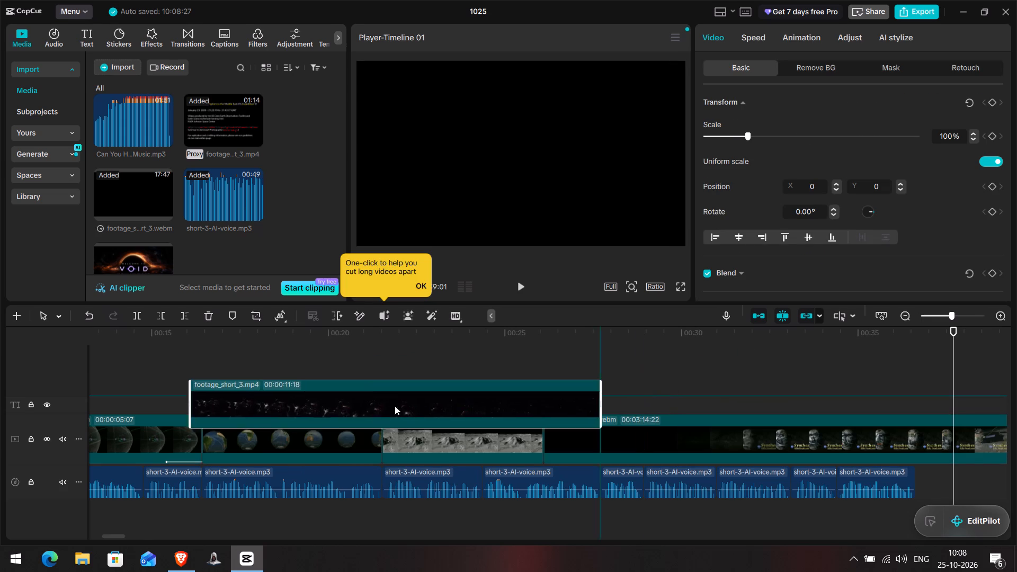
drag(395, 406, 320, 424)
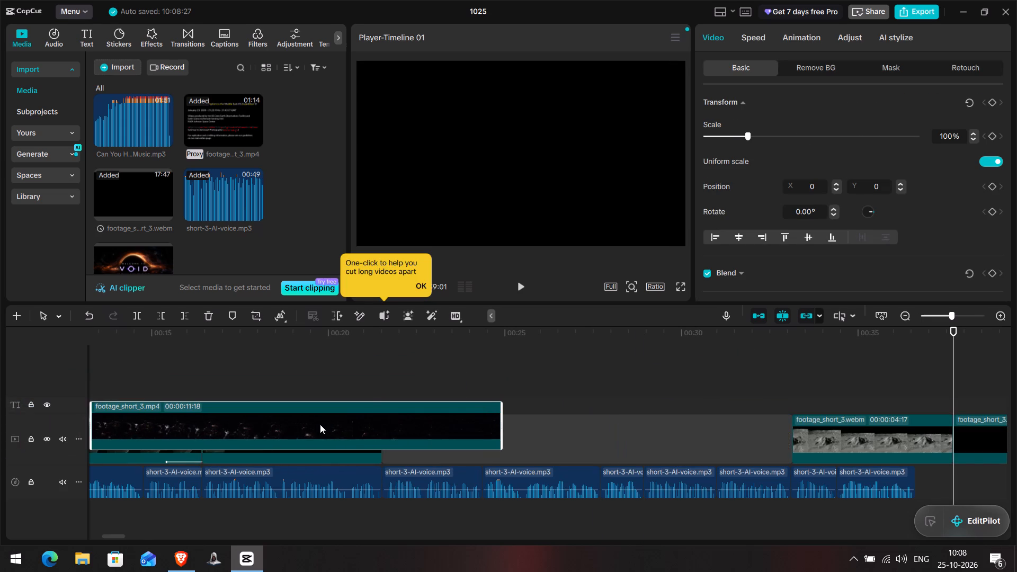
click(354, 355)
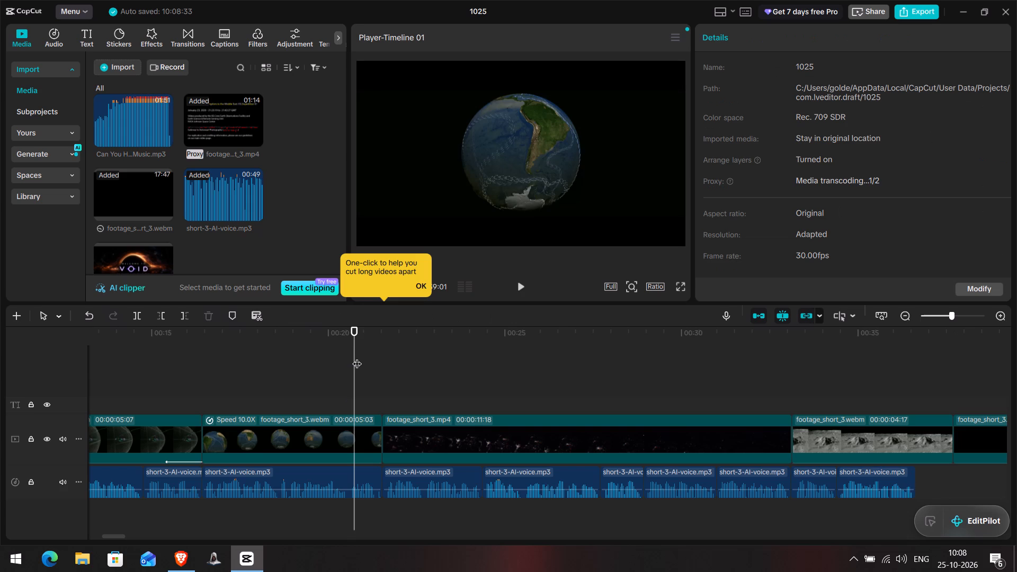
Set the playback speed of the footage_short_3.mp4 city-lights clip on the main track to 3.55x.
key(space)
key(space)
click(432, 423)
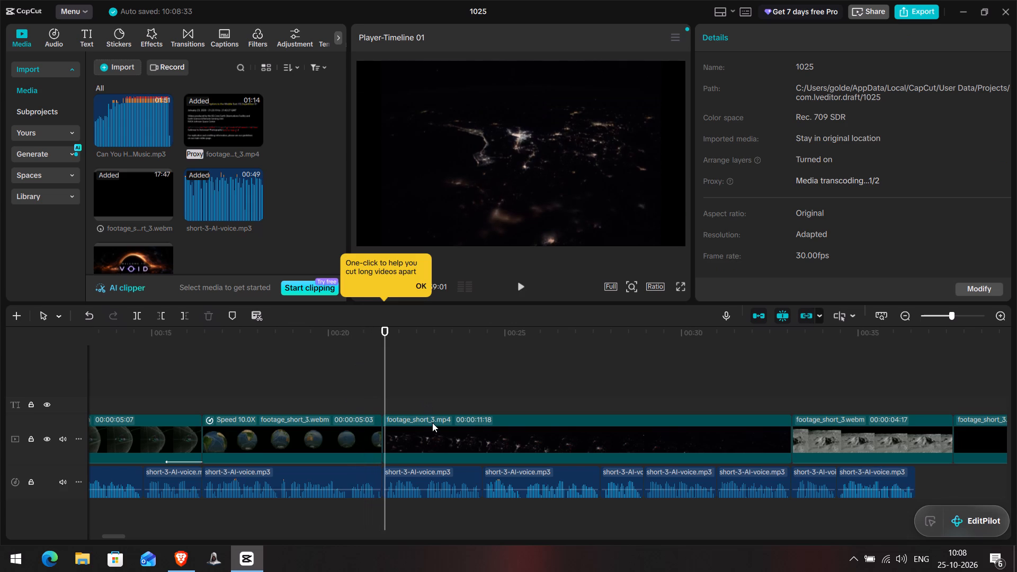
click(756, 43)
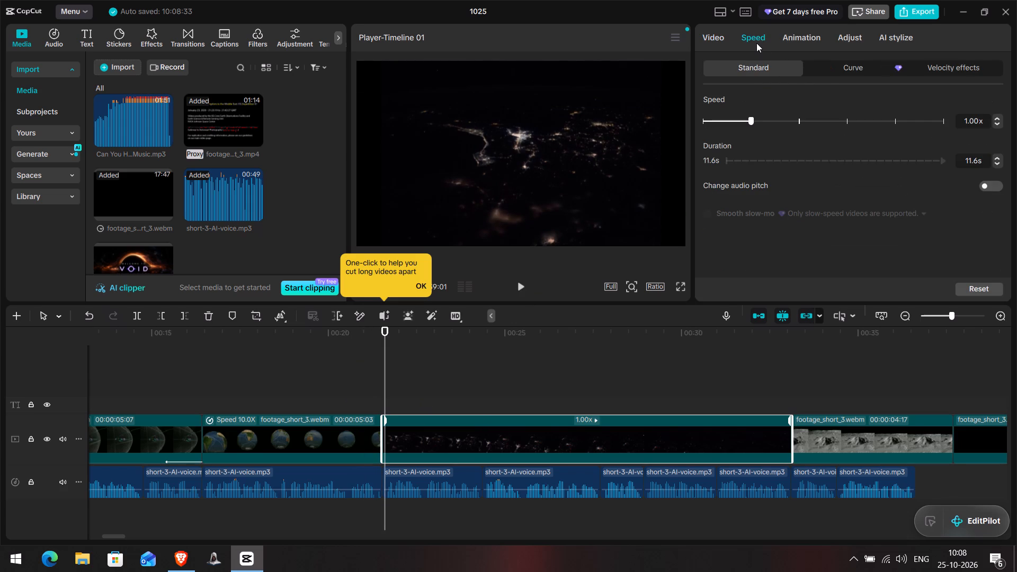
click(797, 117)
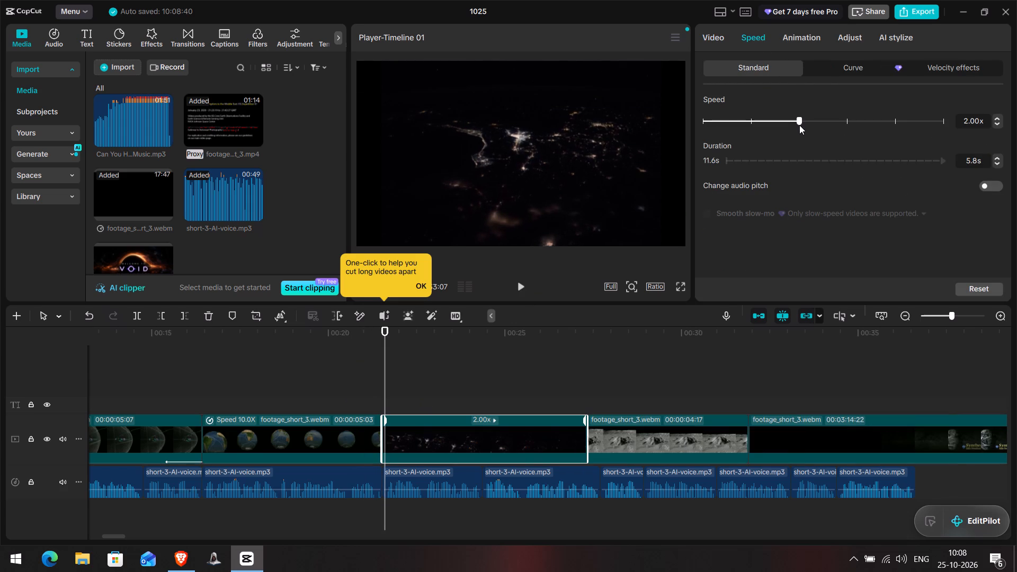
click(800, 121)
drag(802, 121, 846, 124)
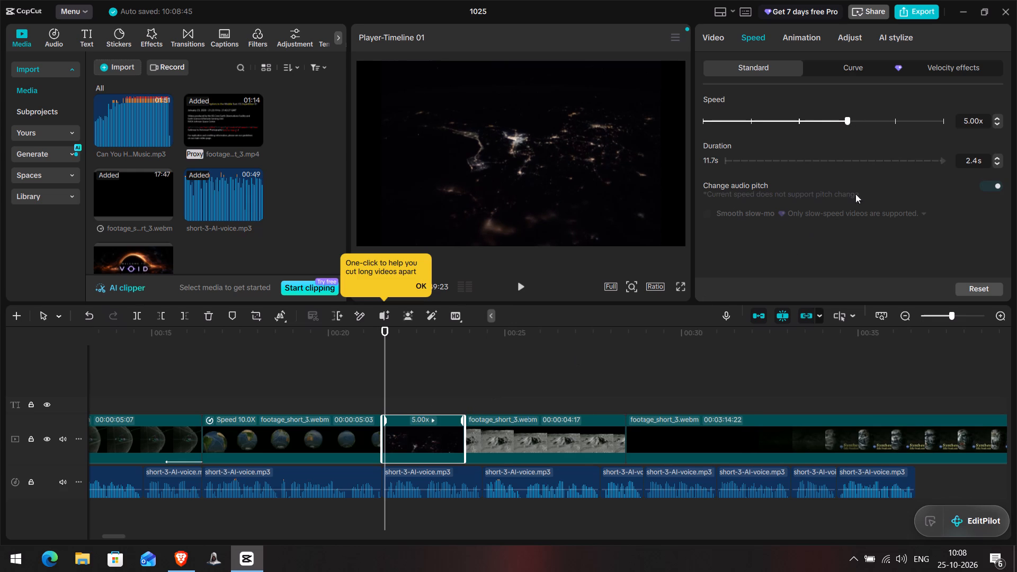
click(840, 120)
click(835, 120)
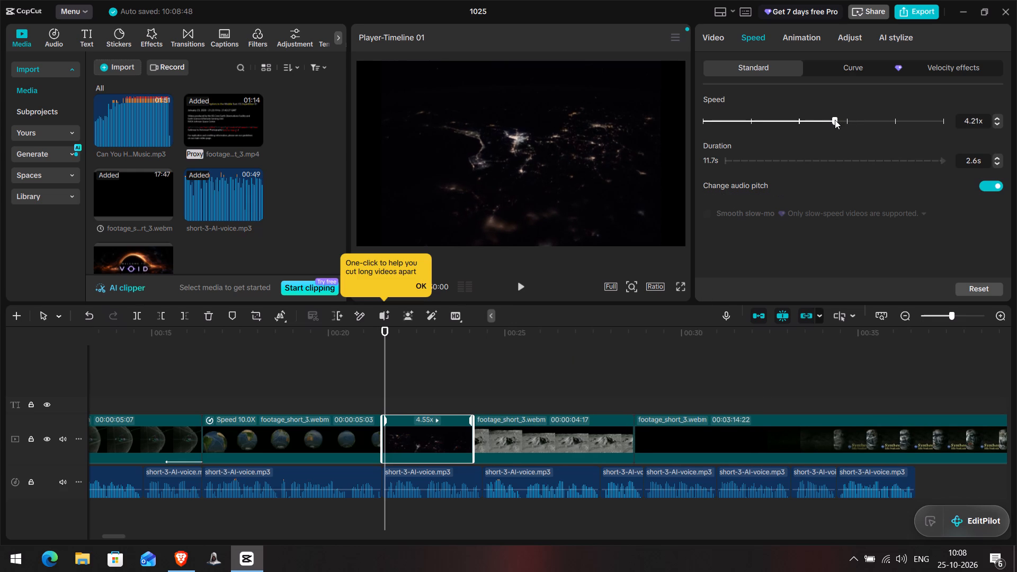
drag(835, 120, 824, 120)
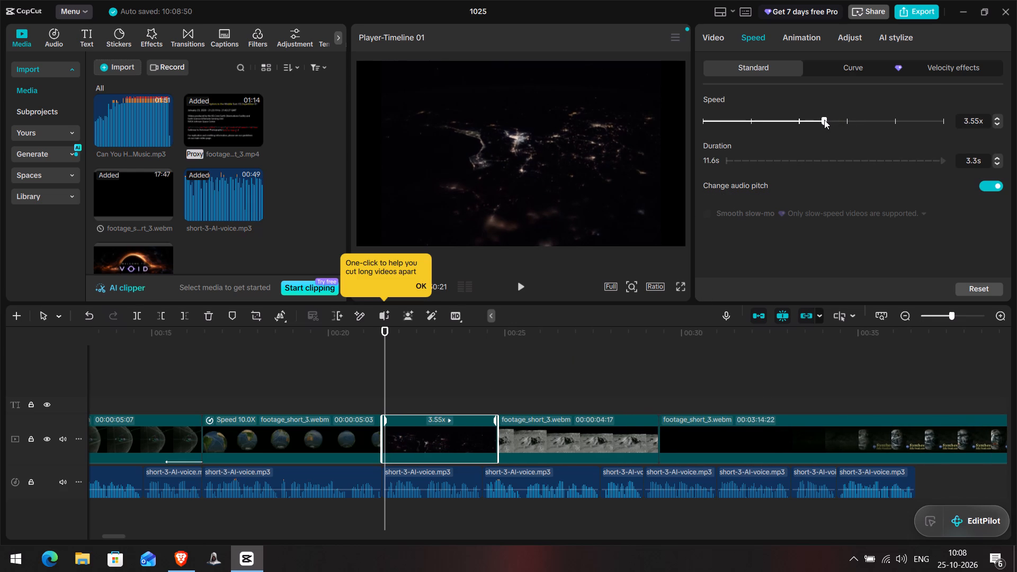
Play back the sped-up city-lights clip and trim its end back to the start of the next voice-over segment, at about 00:00:24.
click(360, 379)
key(space)
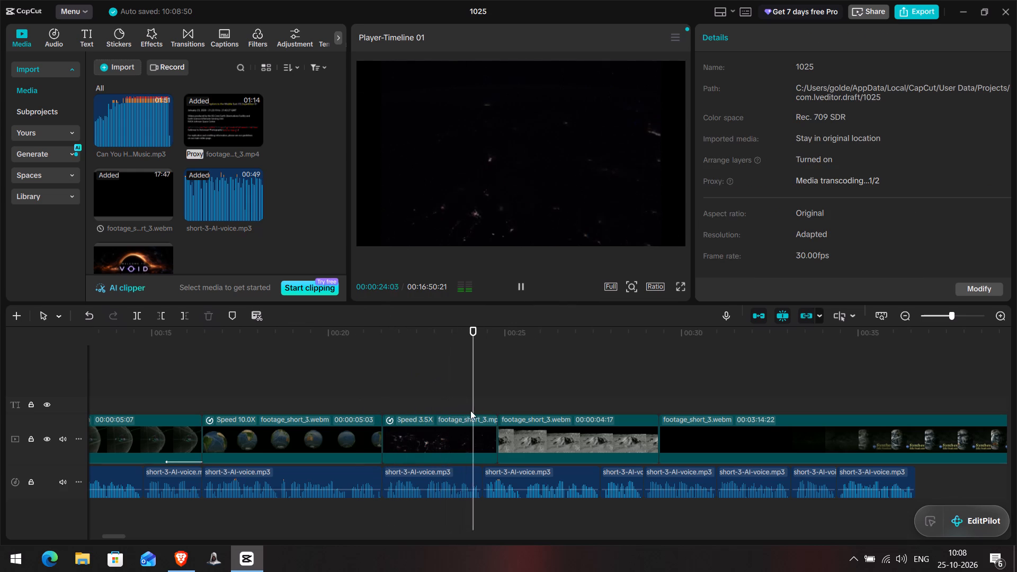
key(space)
click(490, 423)
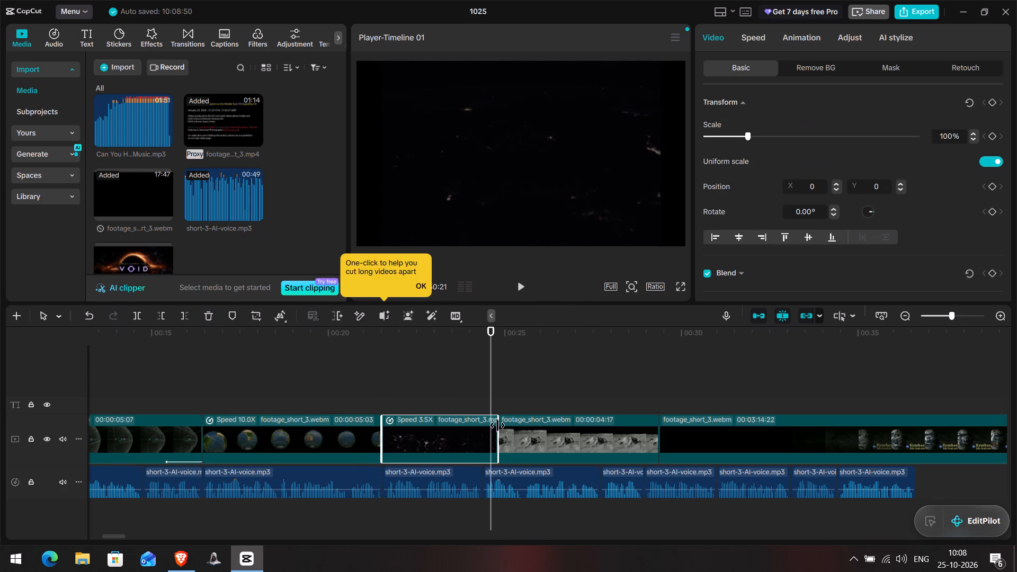
drag(497, 425, 485, 428)
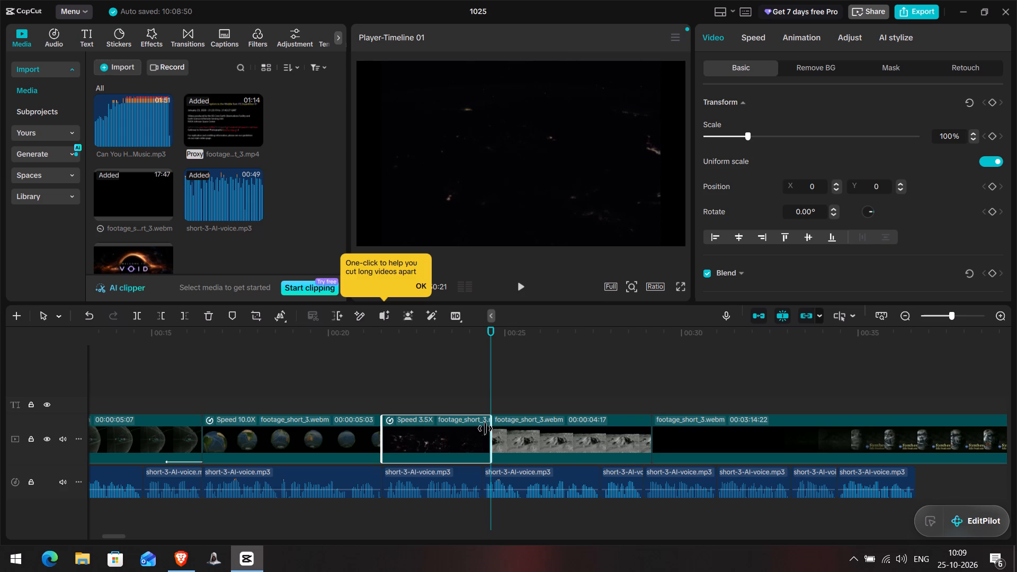
drag(485, 428, 480, 433)
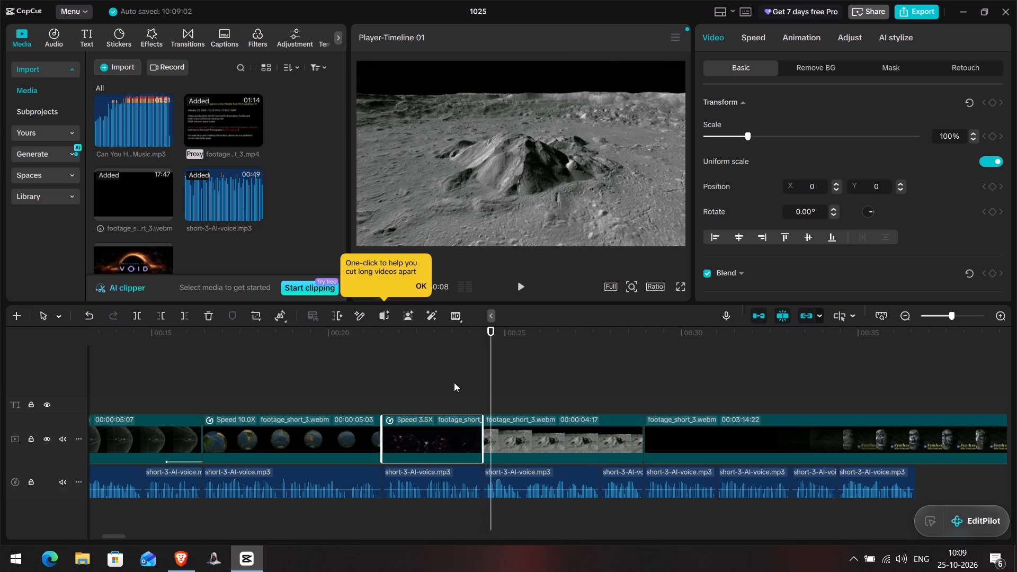
Play the lunar mountain clip against its voice-over segments and return the playhead to the clip's end at 00:00:28:28.
click(454, 382)
key(space)
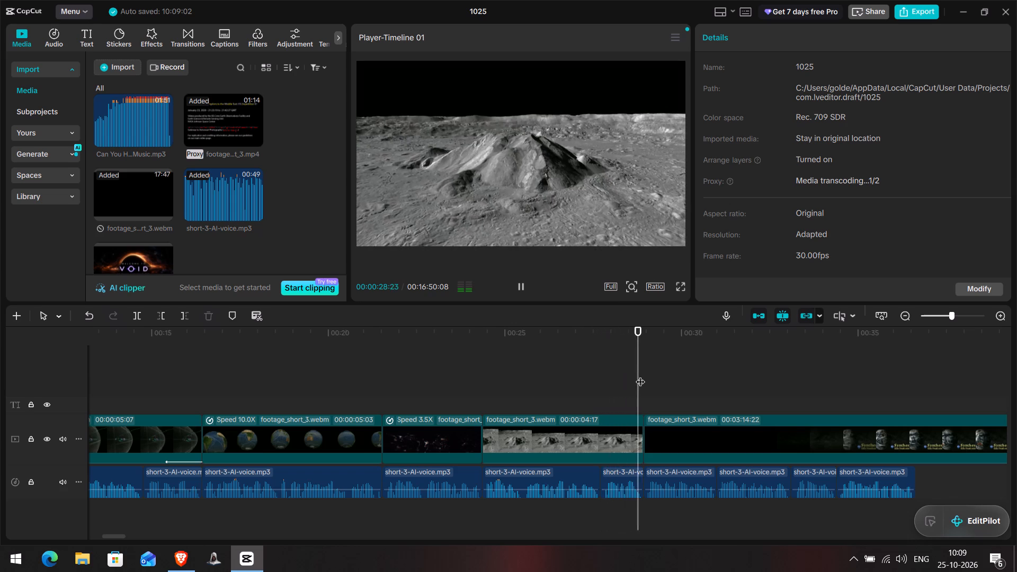
key(space)
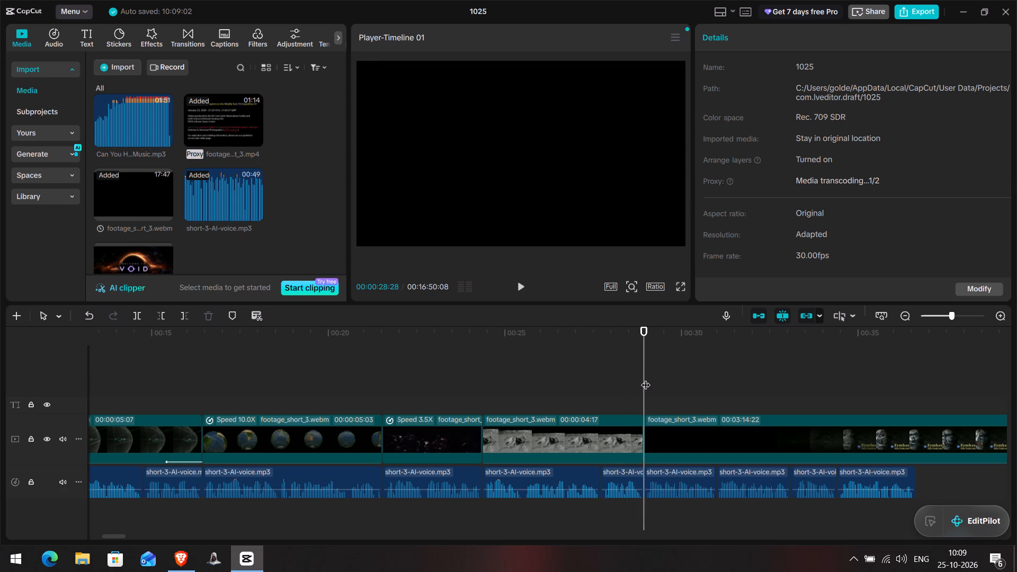
key(space)
click(702, 364)
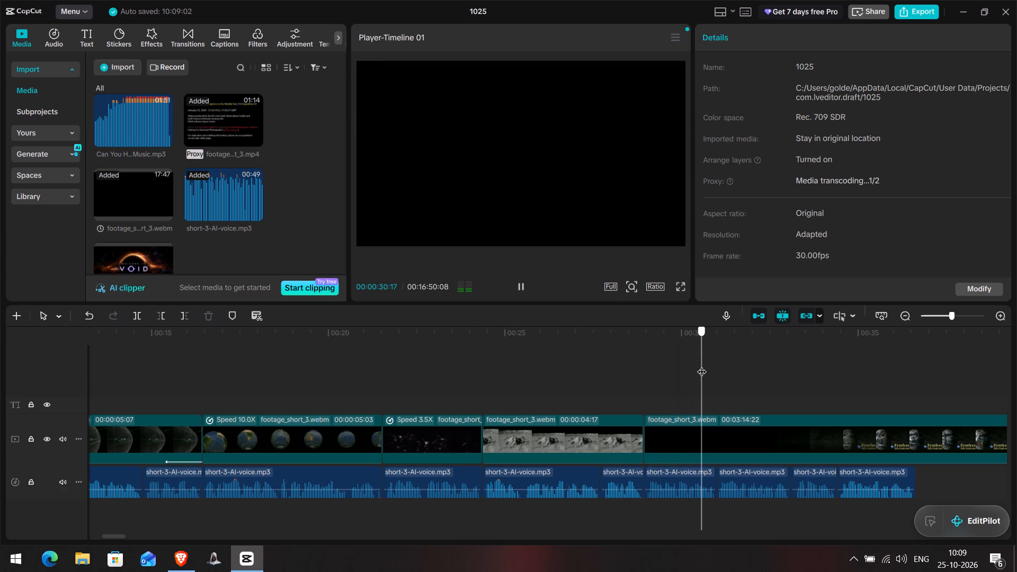
drag(701, 365, 646, 376)
scroll(129, 256, down, 2)
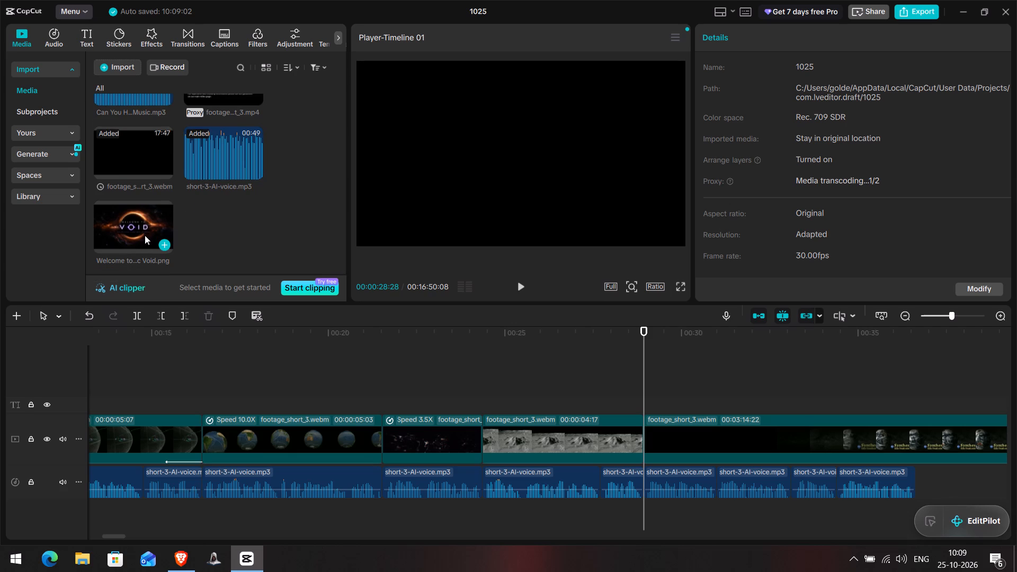
scroll(200, 236, up, 2)
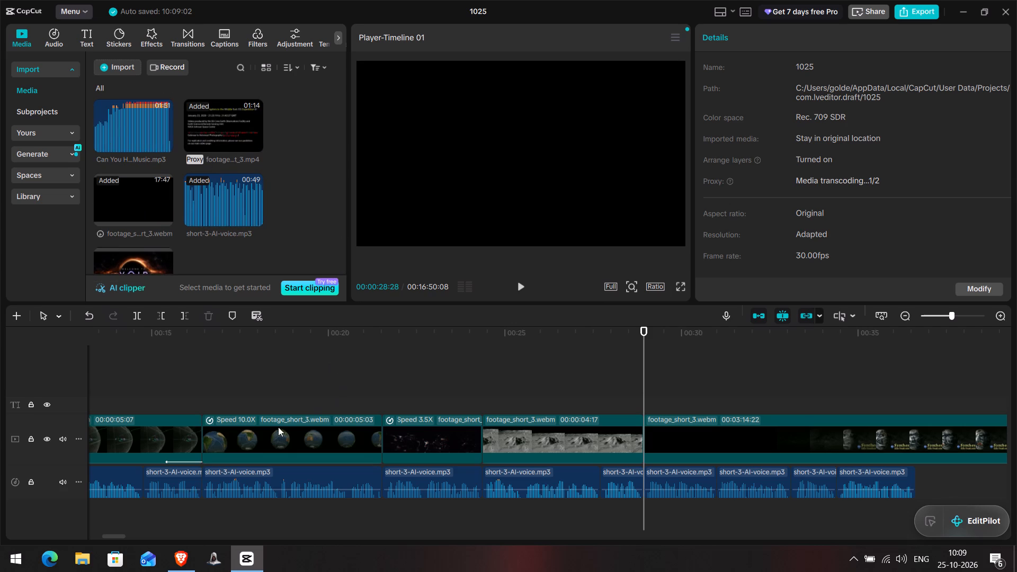
Look through the remaining footage_short_3.webm material for a shot that suits the next voice-over segment.
drag(106, 535, 148, 533)
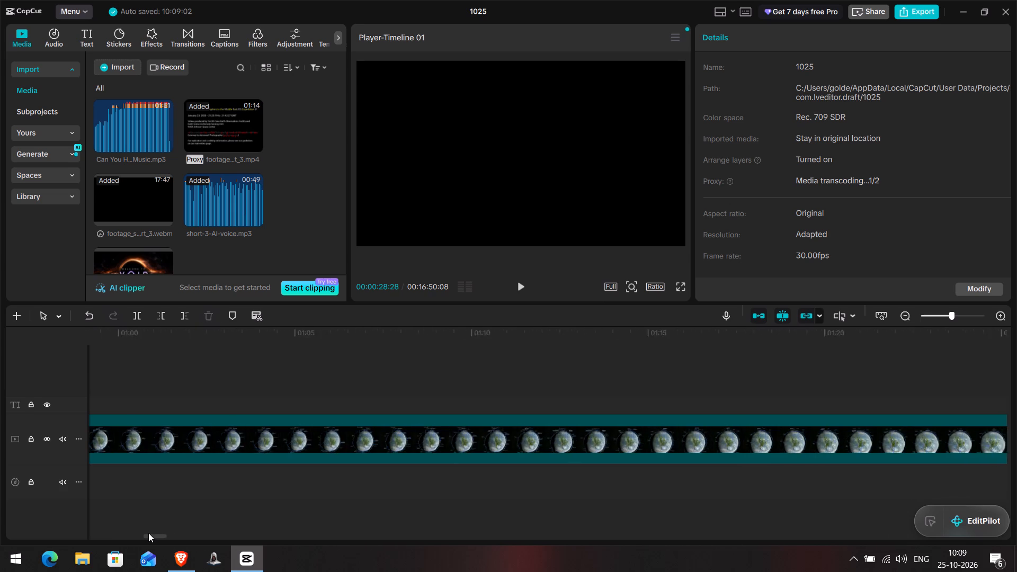
drag(148, 533, 158, 531)
click(227, 371)
key(space)
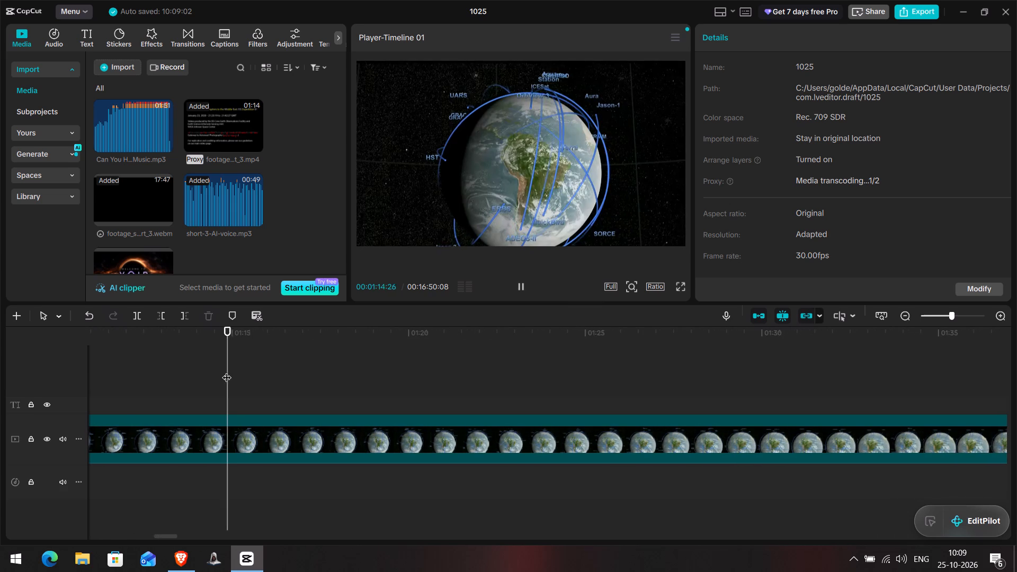
drag(165, 535, 232, 534)
click(245, 385)
key(space)
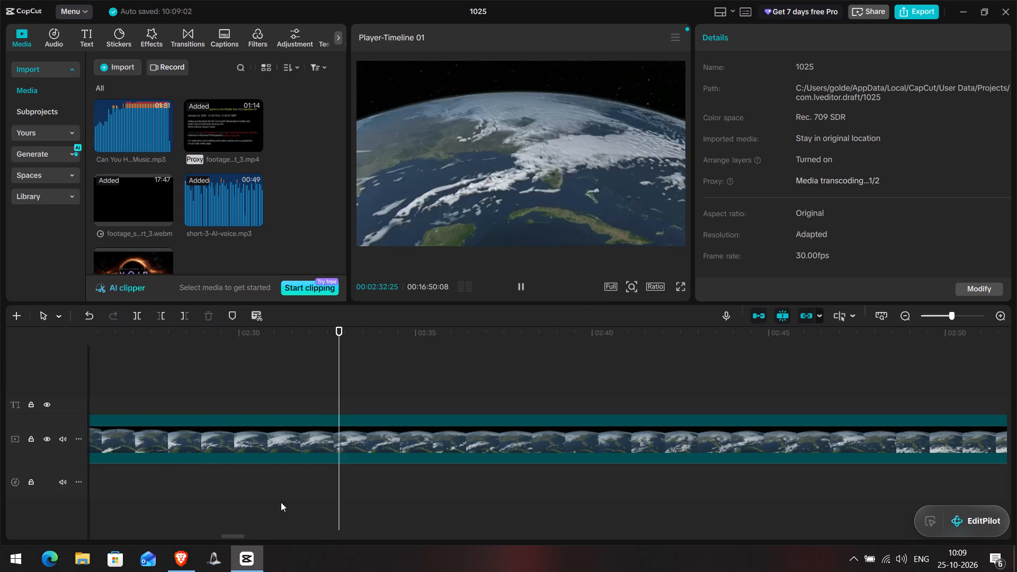
drag(226, 537, 264, 537)
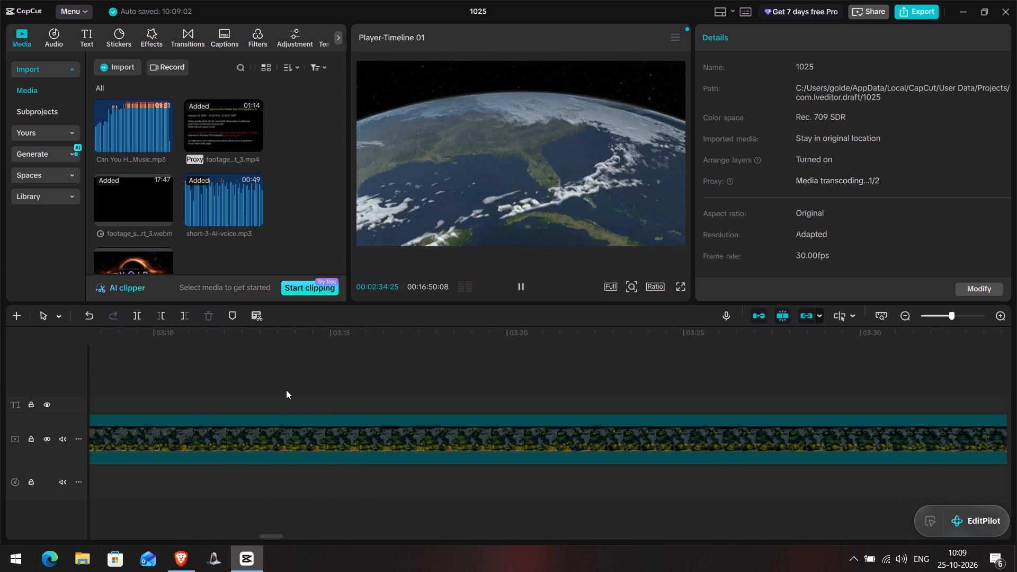
click(277, 383)
key(space)
click(249, 385)
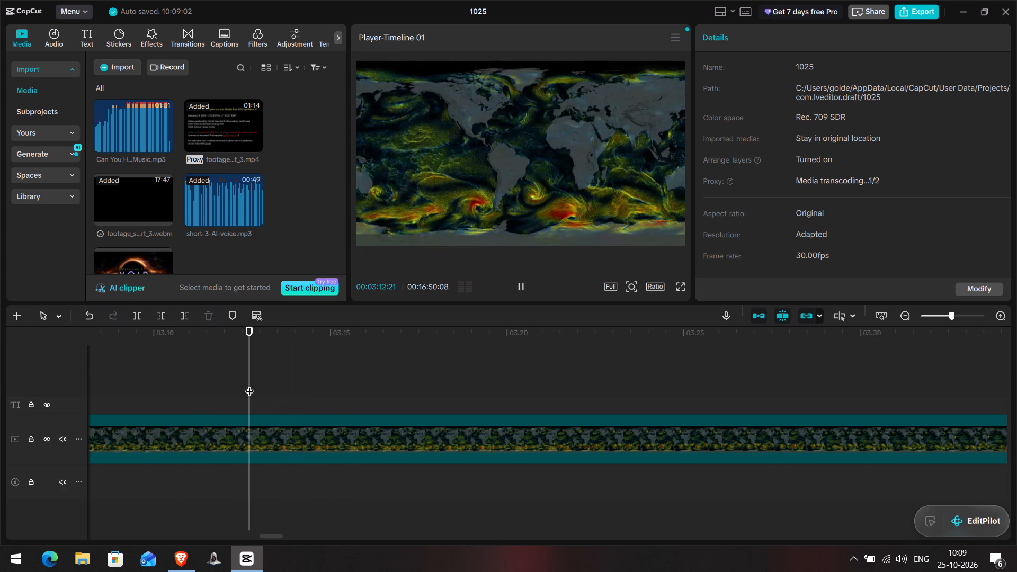
key(space)
drag(271, 537, 275, 537)
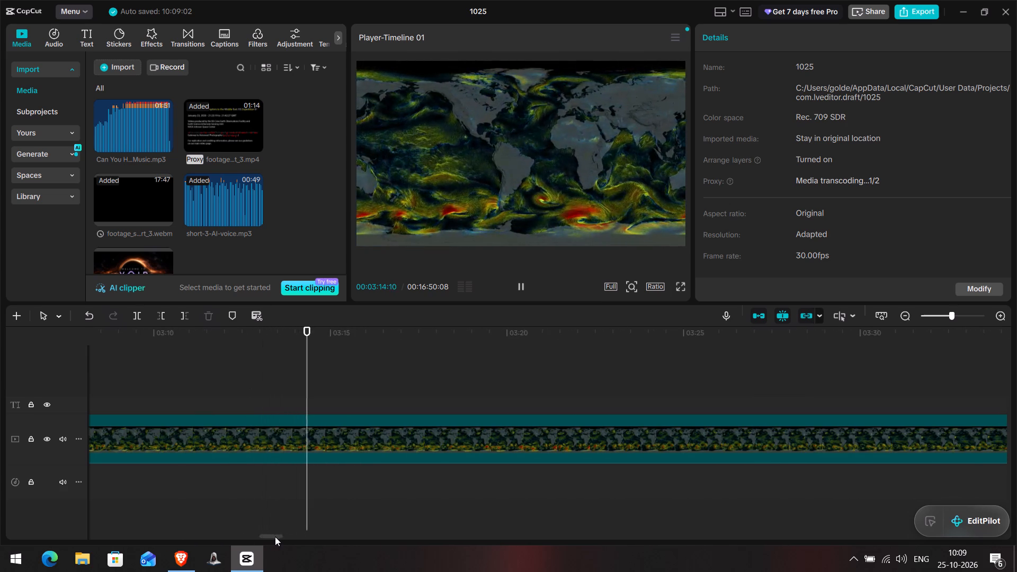
drag(275, 537, 346, 534)
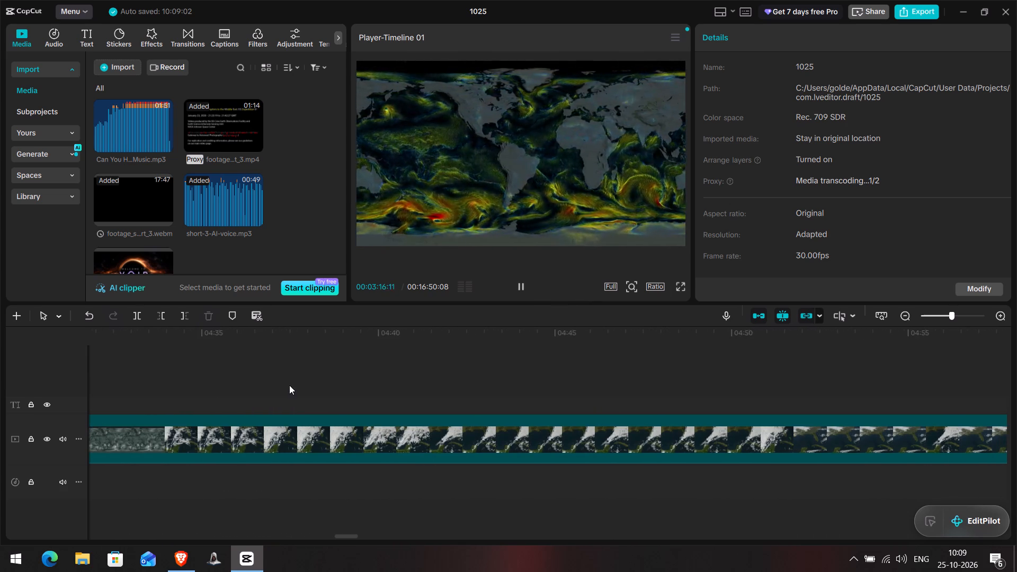
click(289, 385)
key(space)
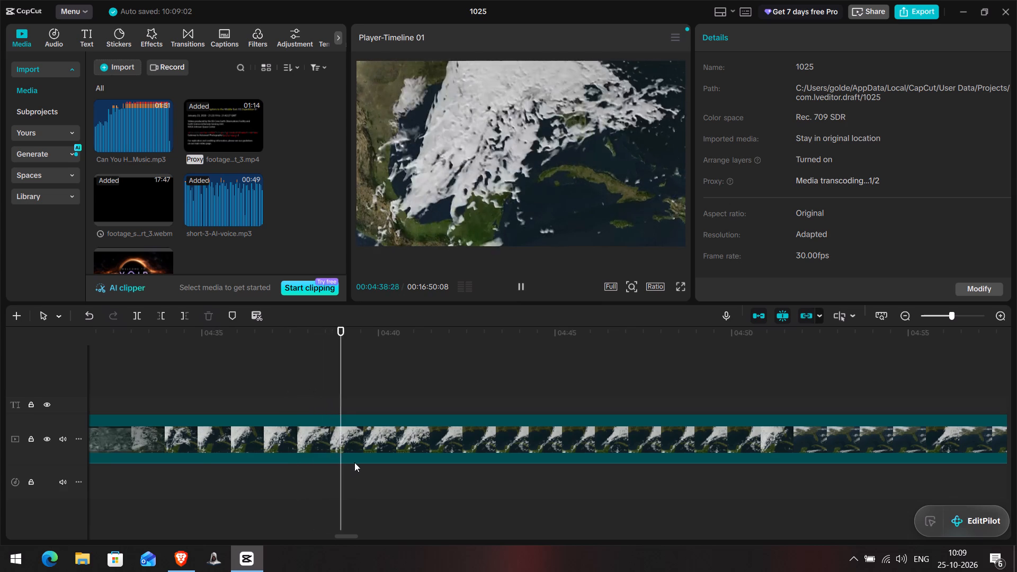
Find the Earth-from-orbit shot in footage_short_3.webm, split the clip at 00:05:21:07 and delete the part before the cut.
drag(342, 535, 371, 532)
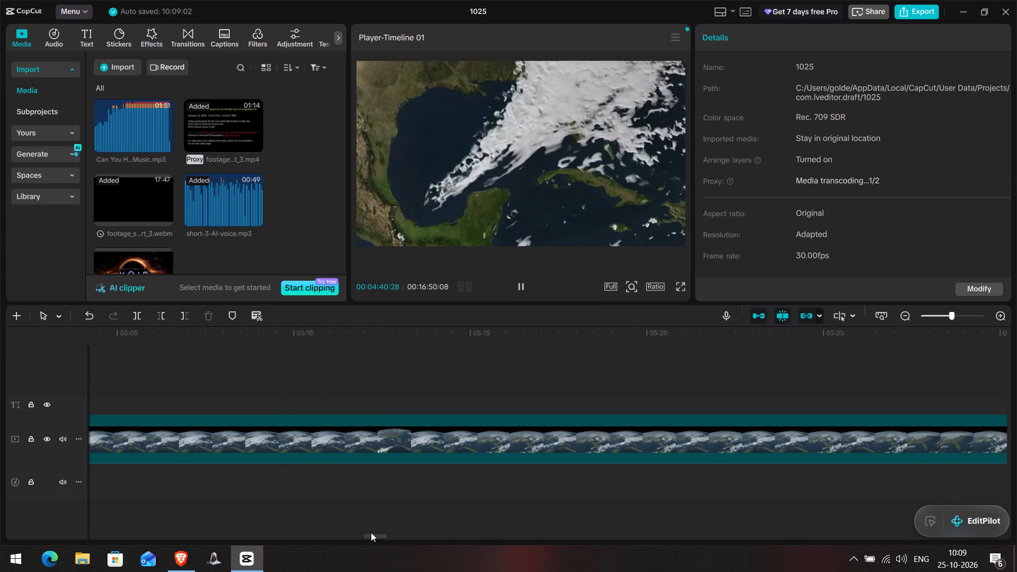
drag(371, 532, 375, 531)
click(347, 378)
key(space)
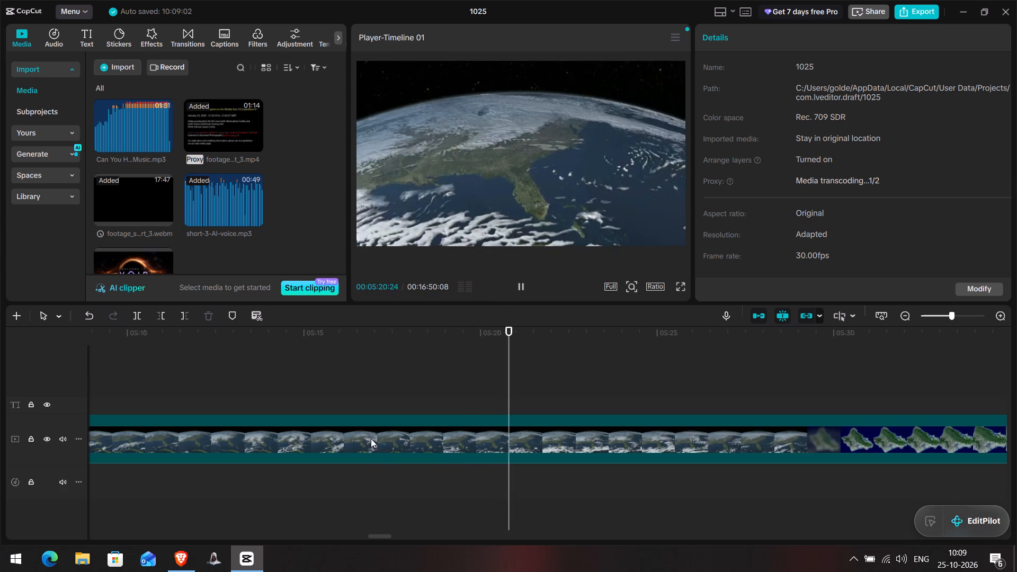
click(380, 537)
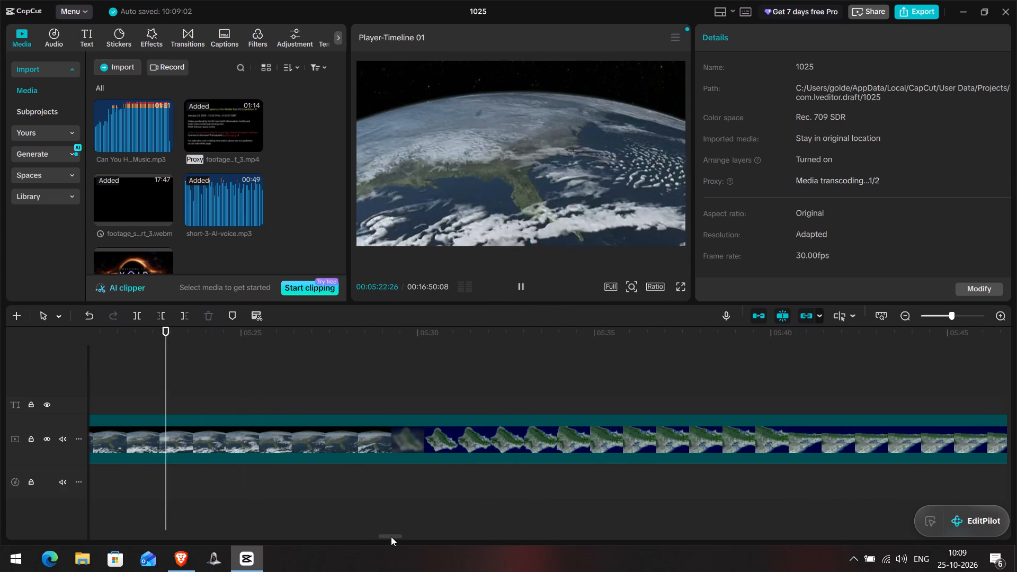
click(340, 367)
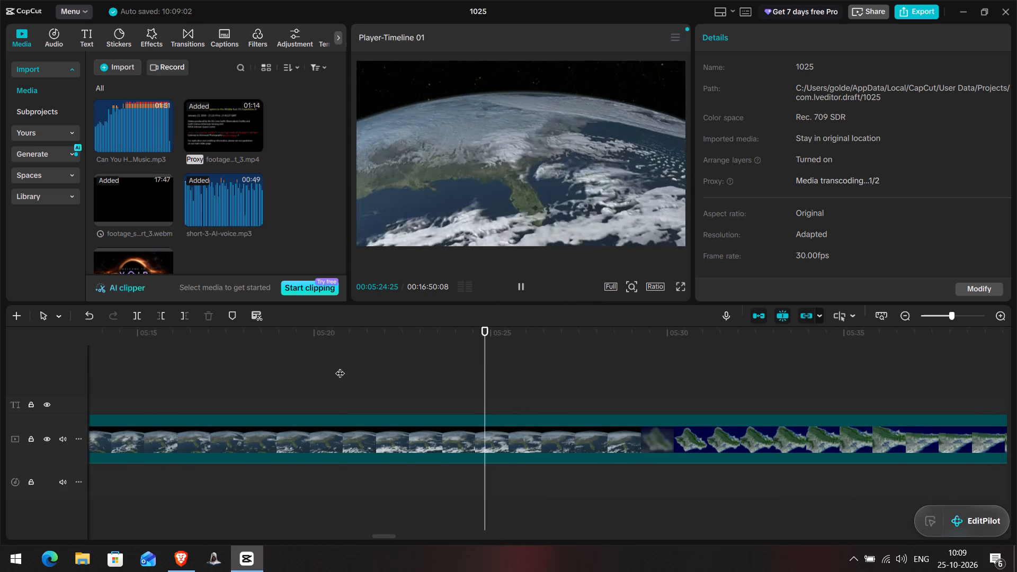
key(space)
key(space)
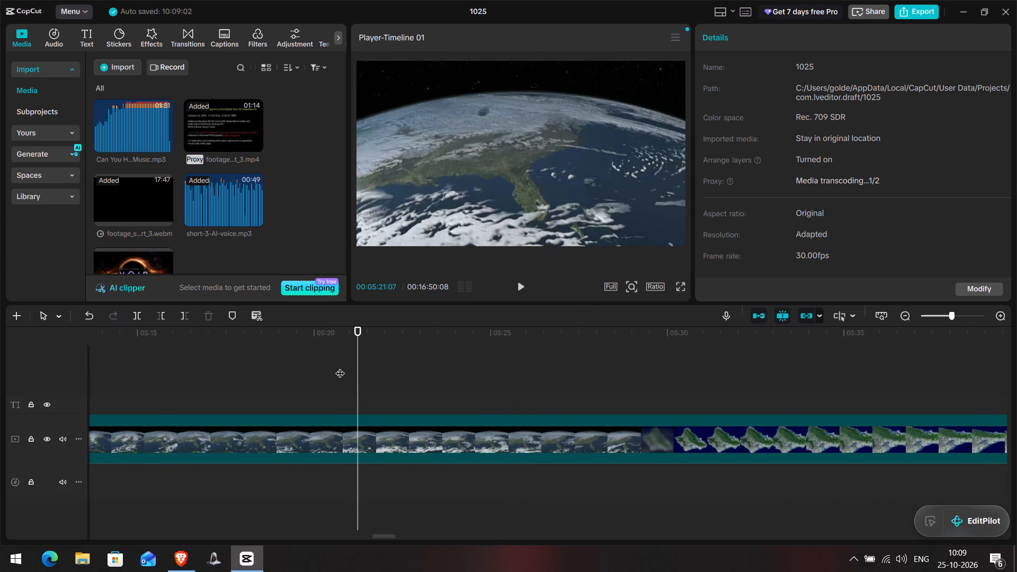
key(ctrl+b)
click(320, 444)
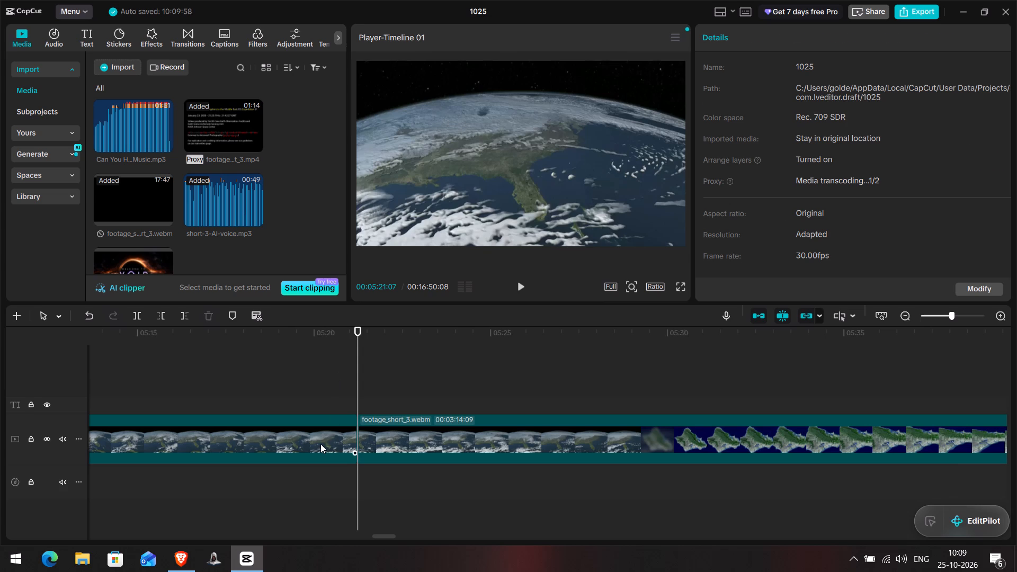
key(Delete)
Split the Earth-from-orbit shot in the leftover footage just before it blurs, leaving a piece 00:00:07:01 long.
drag(407, 537, 280, 535)
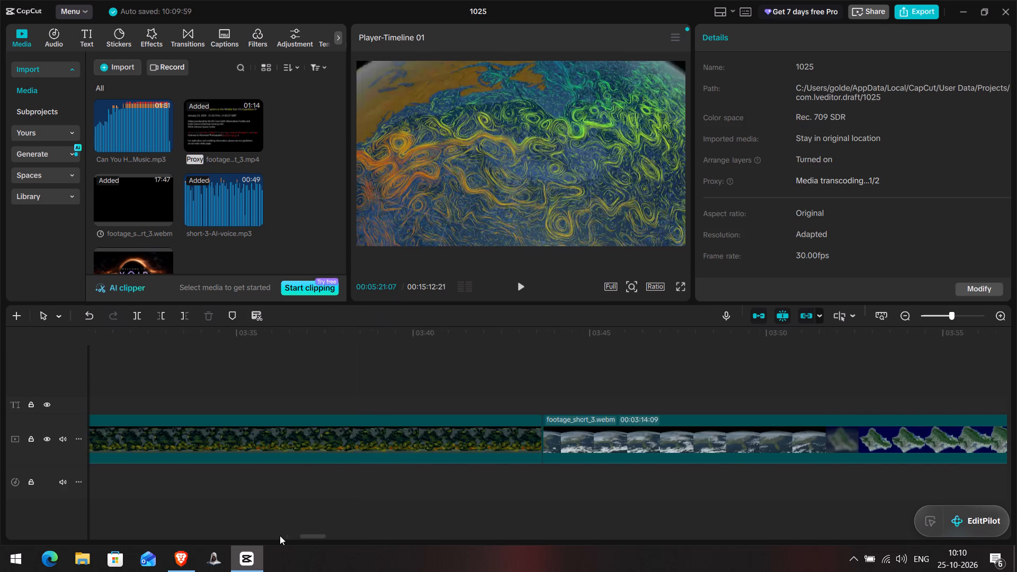
drag(280, 535, 140, 530)
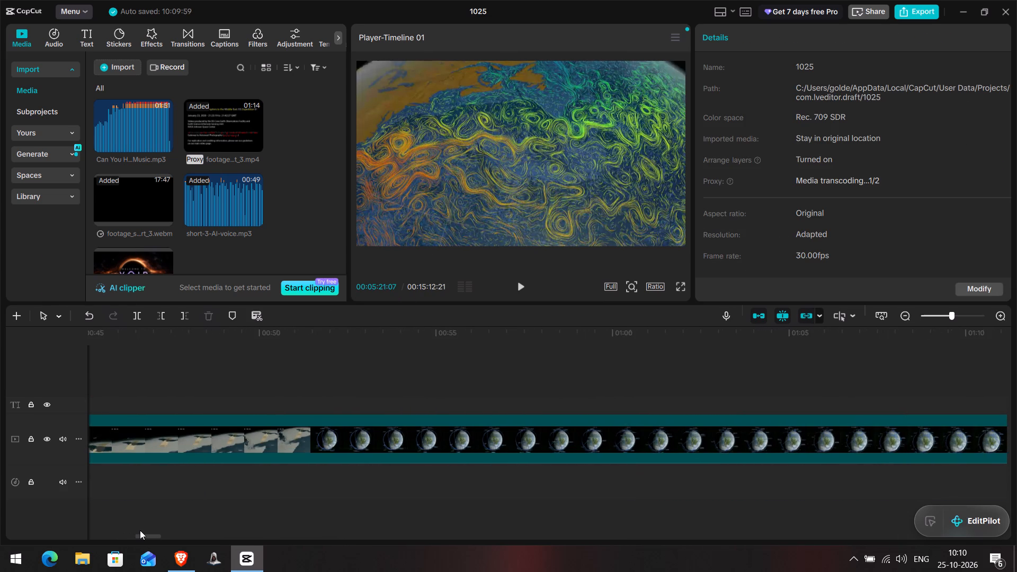
drag(140, 530, 358, 511)
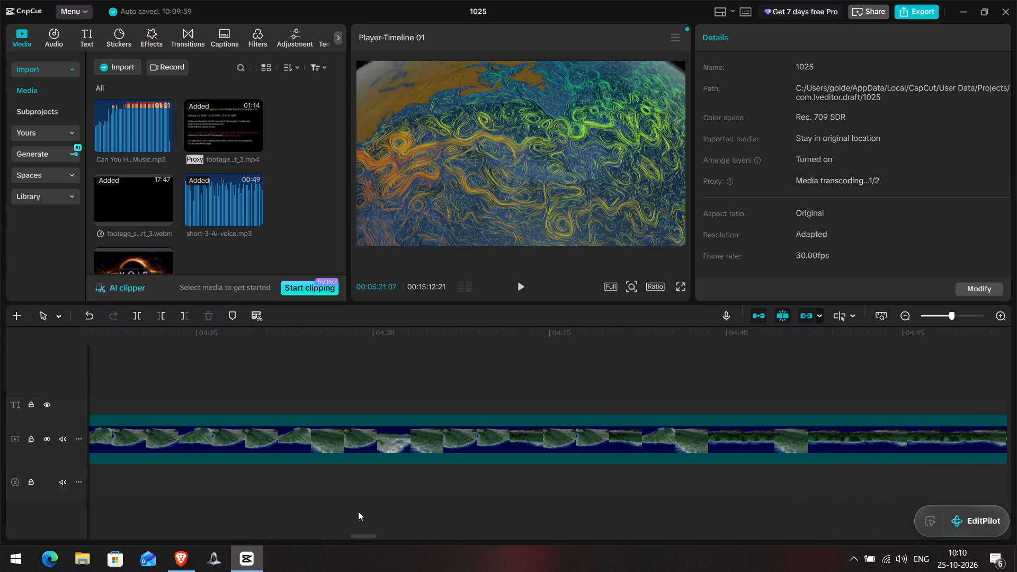
drag(358, 511, 308, 506)
click(454, 430)
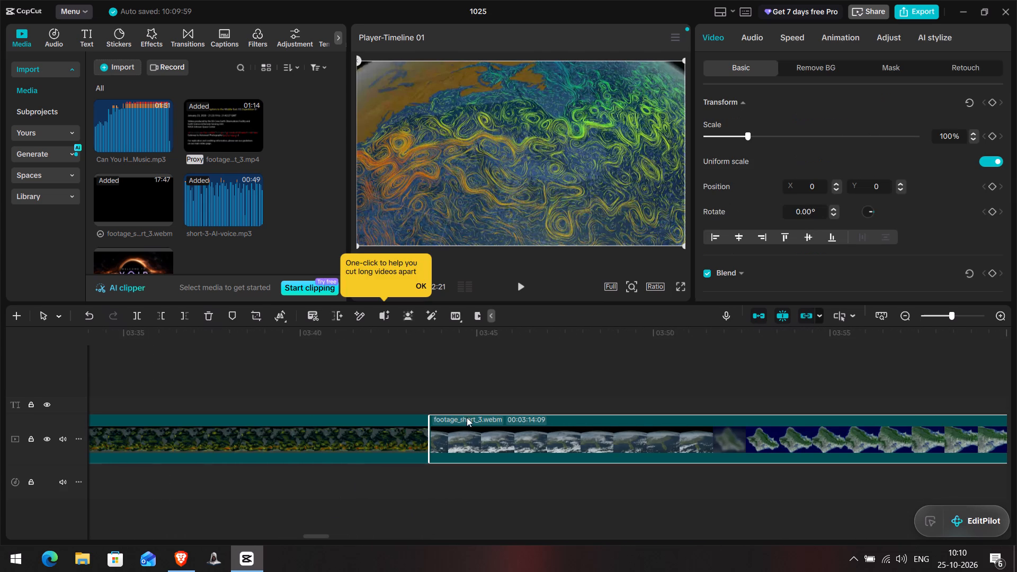
click(445, 370)
key(space)
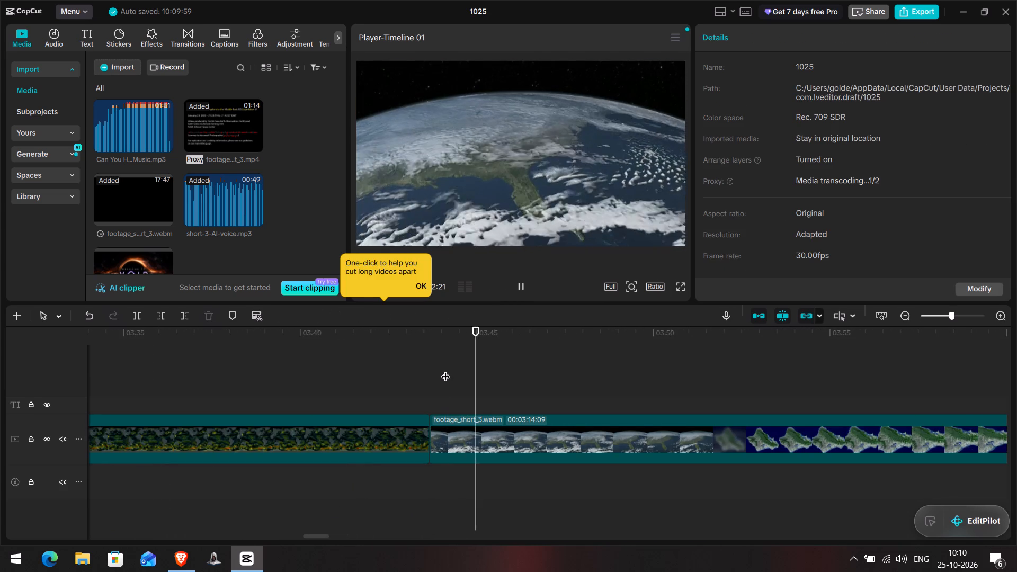
click(670, 345)
drag(670, 345, 686, 354)
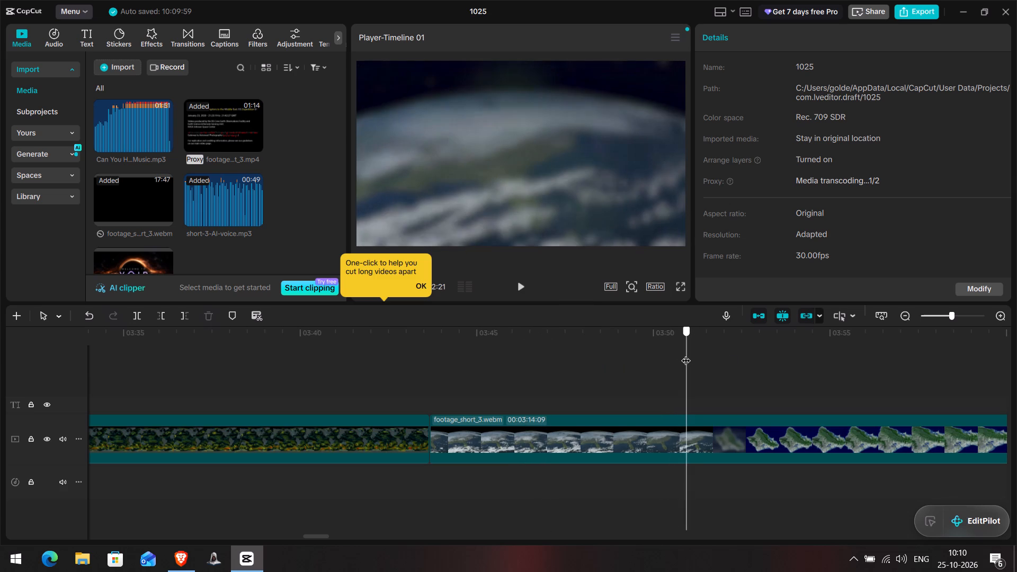
drag(686, 354, 683, 354)
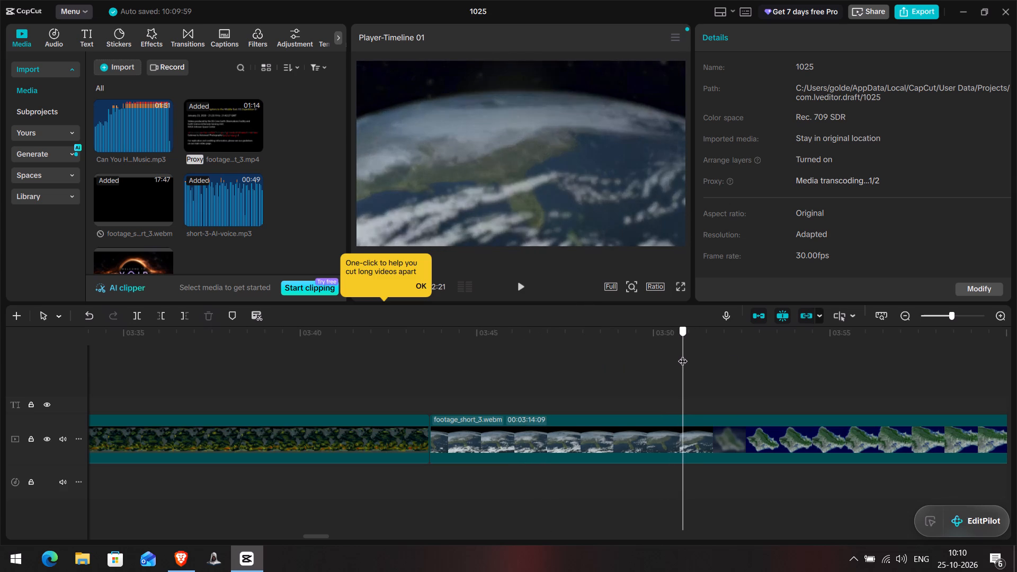
drag(683, 354, 678, 355)
key(ctrl+b)
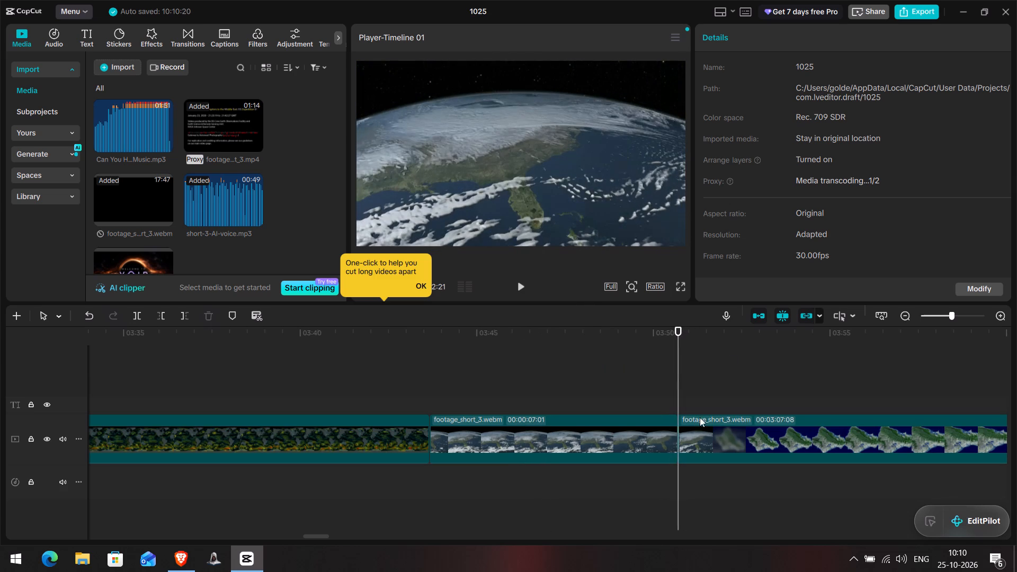
Move the 00:00:07:01 Earth-from-orbit piece to directly after the lunar mountain clip on the main video track.
click(624, 436)
drag(561, 442, 0, 407)
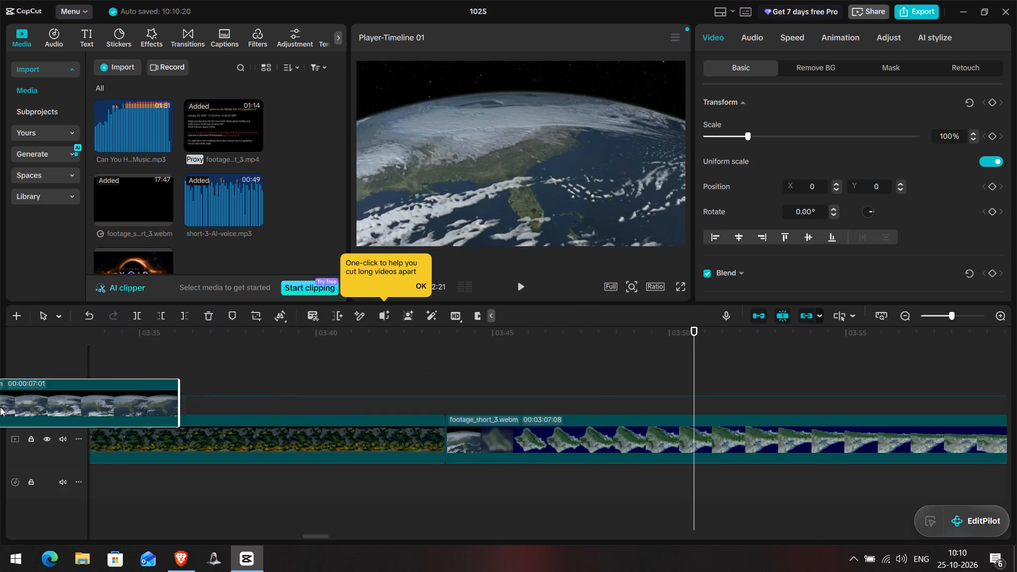
drag(0, 407, 0, 354)
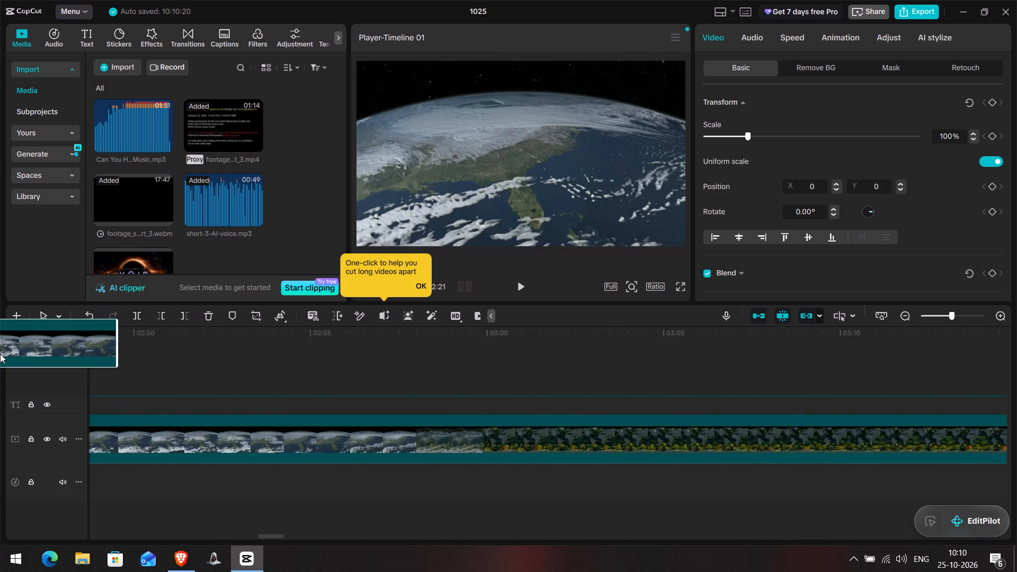
drag(0, 354, 0, 374)
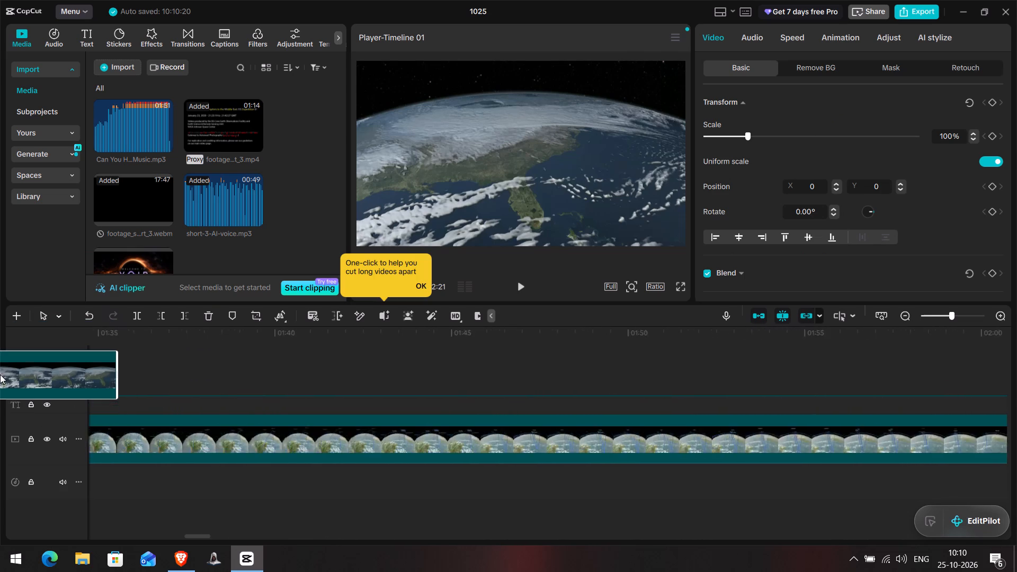
drag(0, 374, 619, 372)
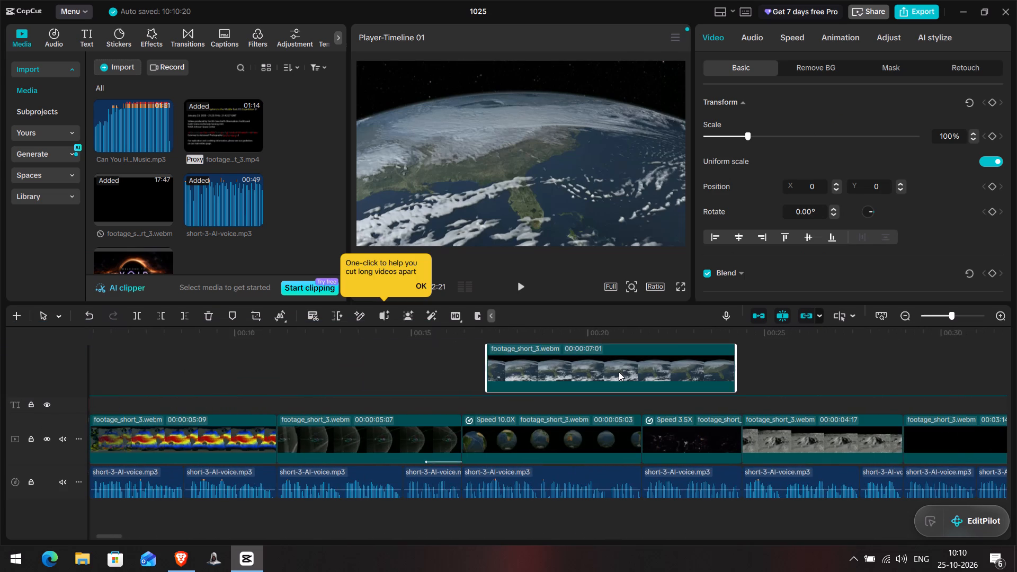
drag(619, 372, 505, 360)
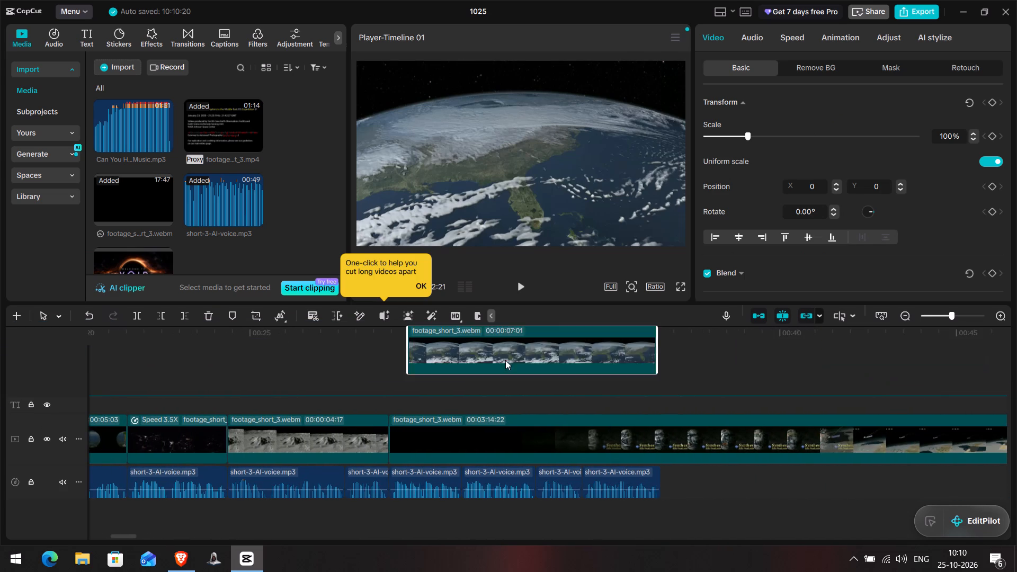
drag(505, 360, 502, 435)
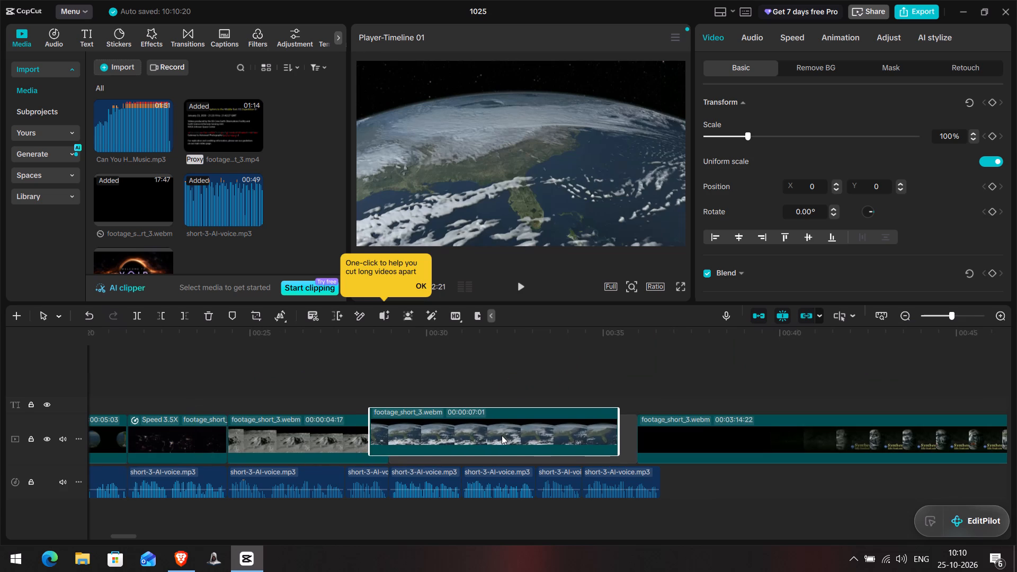
Play the Earth-from-orbit clip against the voice-over and trim its end to the start of the following voice-over segment, at 00:00:33:03.
click(360, 385)
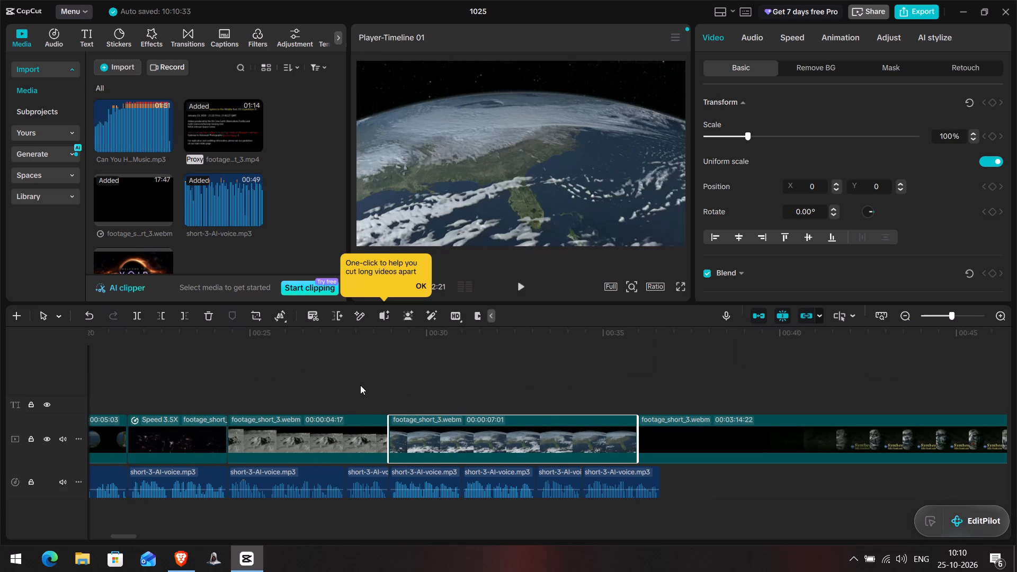
key(space)
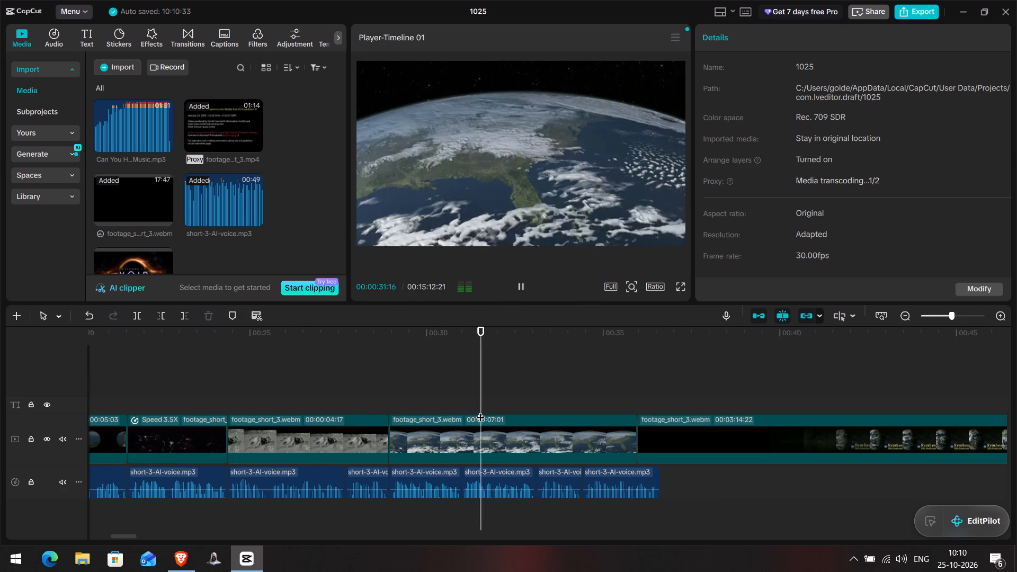
key(space)
key(space)
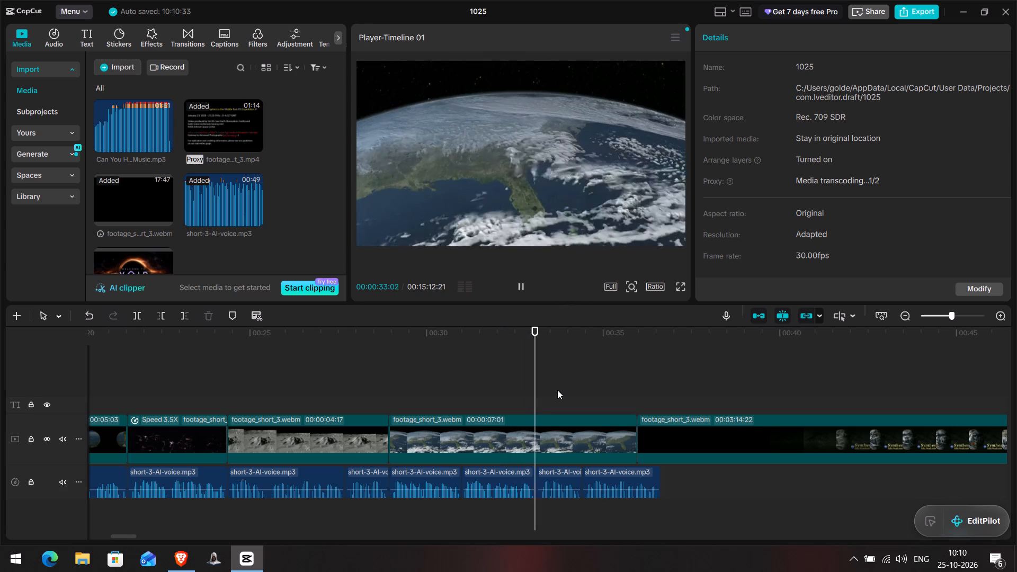
key(space)
drag(542, 348, 535, 350)
click(591, 418)
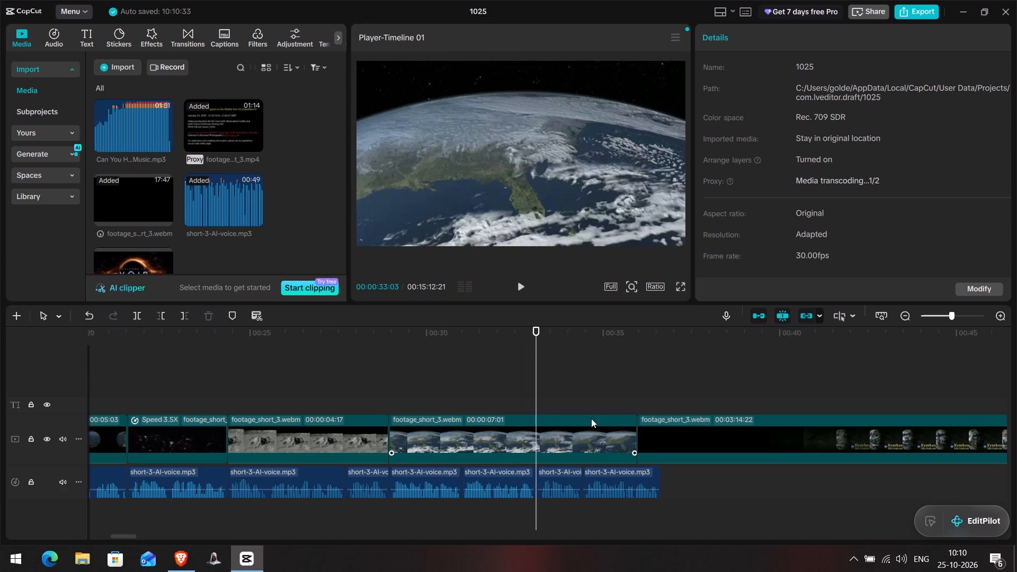
drag(637, 432, 534, 437)
Delete all the leftover footage_short_3.webm clips that follow the trimmed Earth-from-orbit clip.
click(597, 432)
key(Delete)
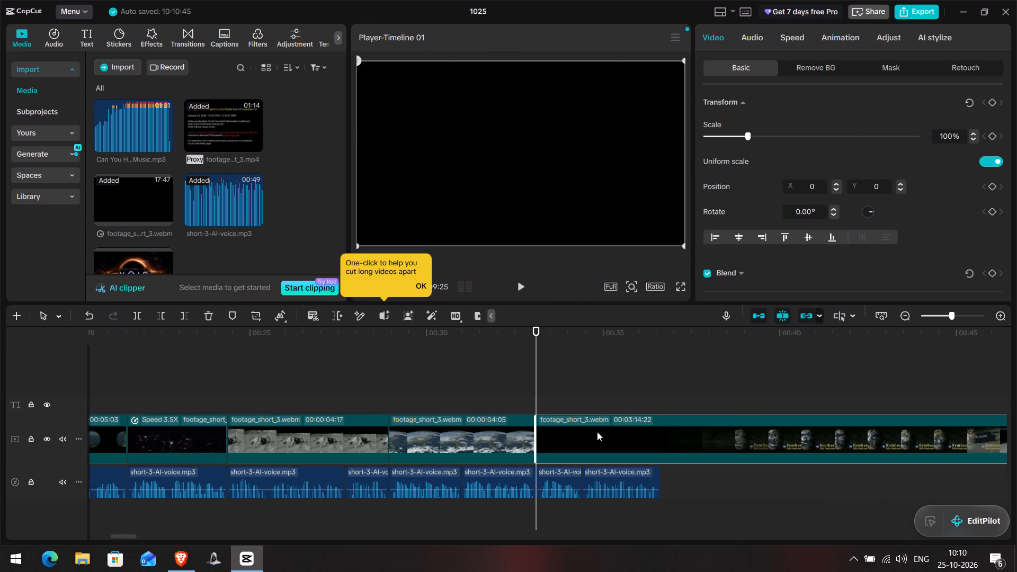
click(614, 436)
key(Delete)
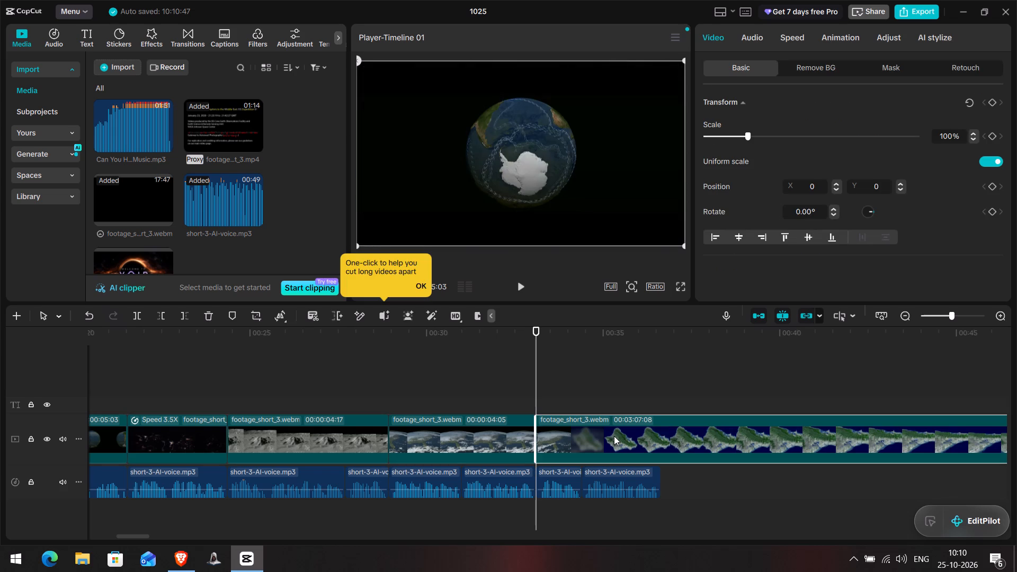
click(614, 436)
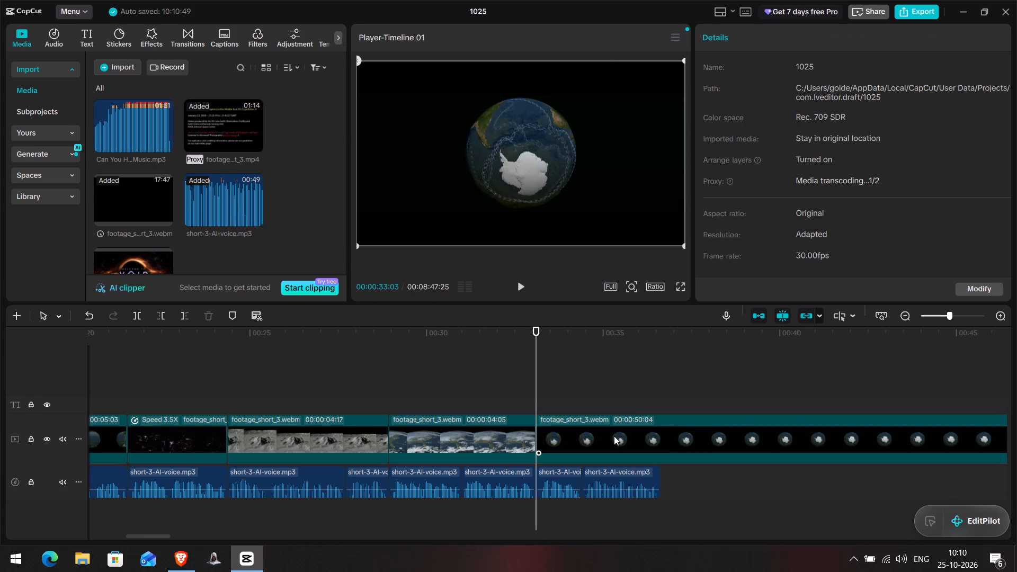
key(Delete)
click(614, 436)
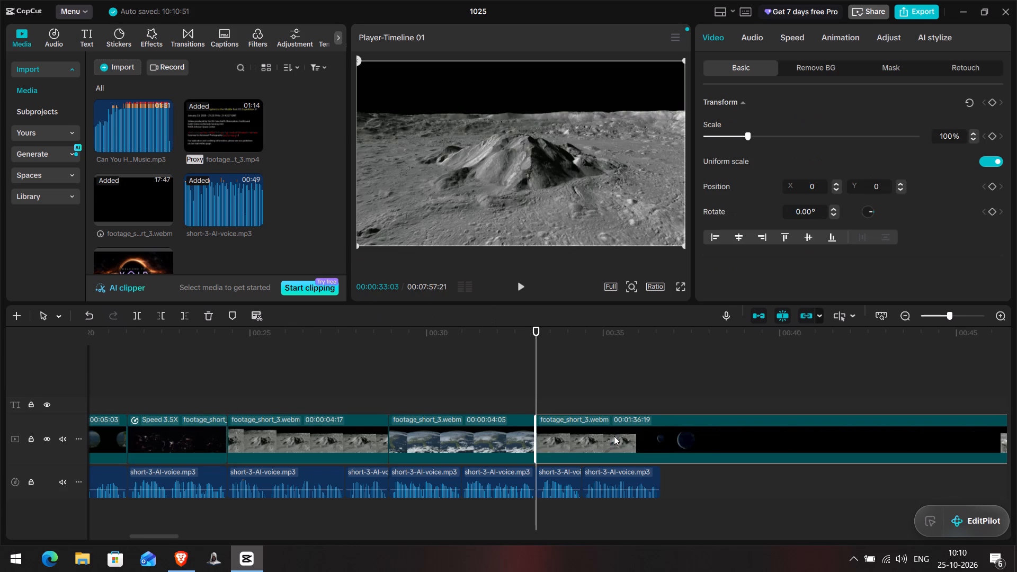
key(Delete)
click(612, 439)
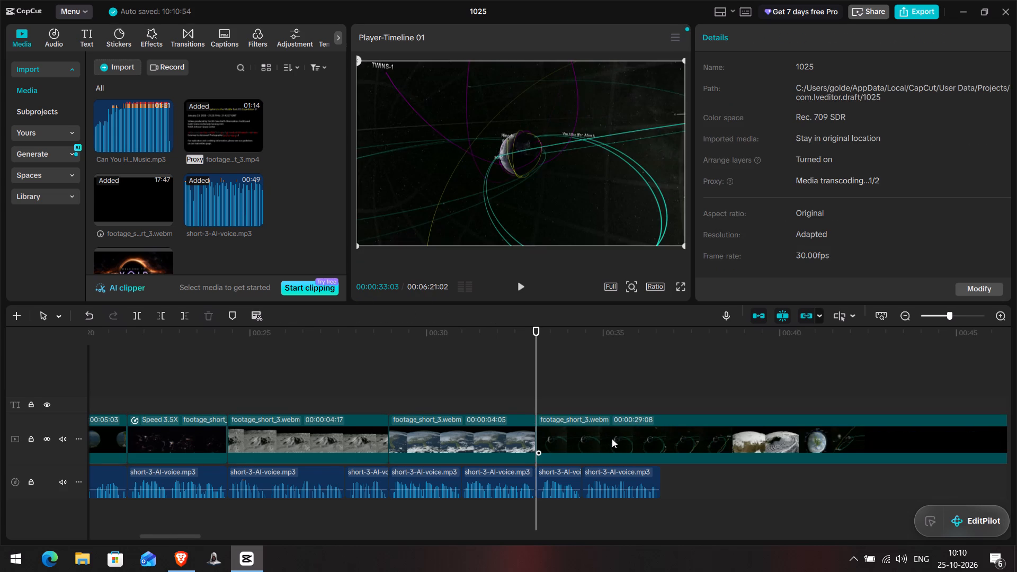
key(Delete)
click(599, 424)
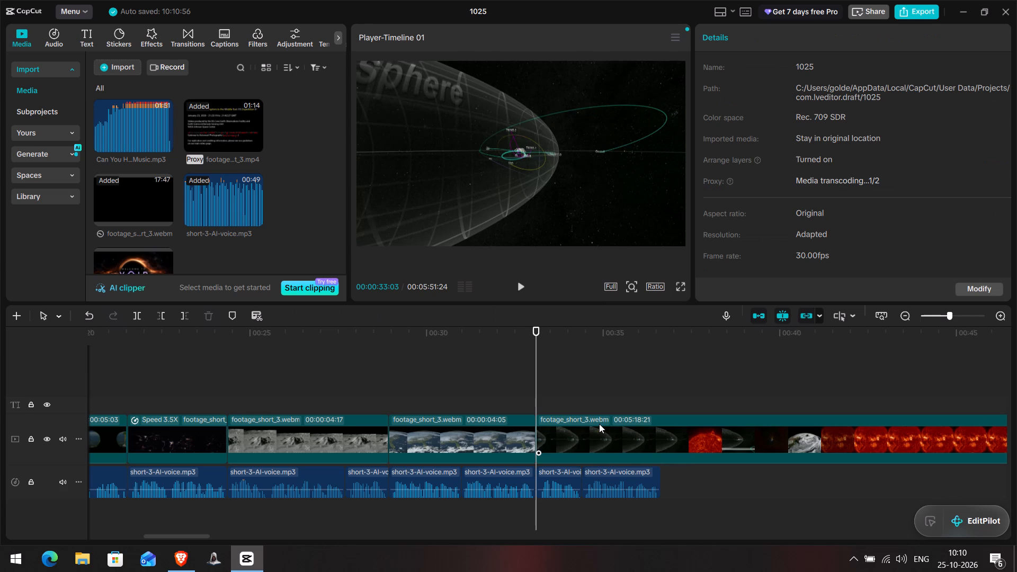
key(Delete)
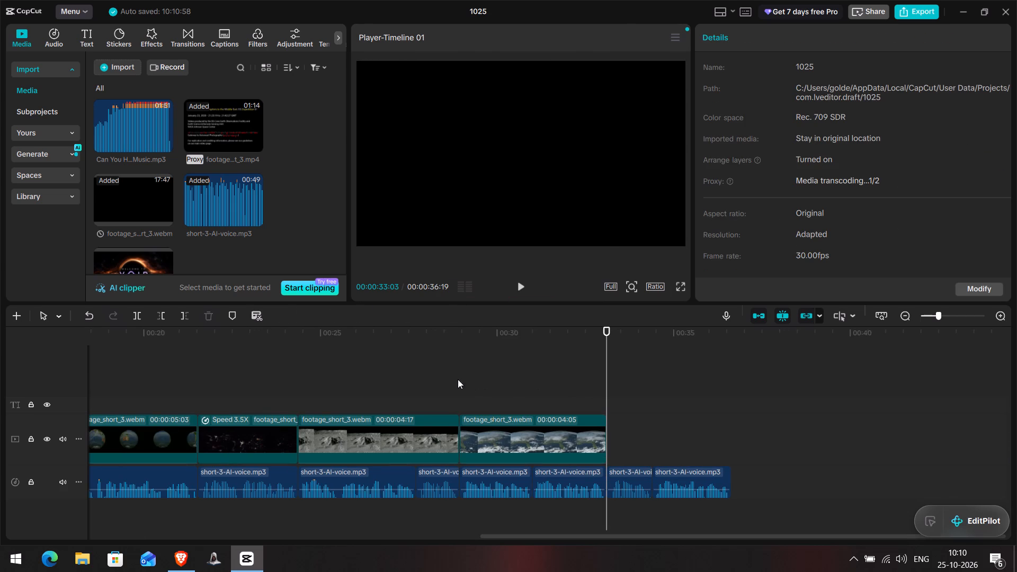
Add the Welcome to the Cosmic Void.png image after the Earth-from-orbit clip and trim it to the voice-over's end, at 00:00:36:19.
click(456, 379)
key(space)
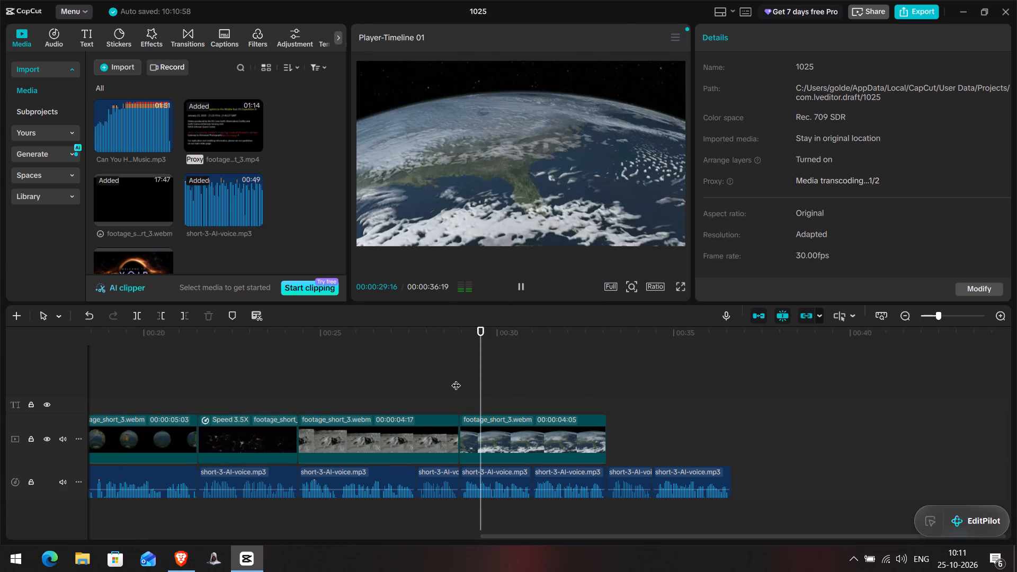
click(608, 385)
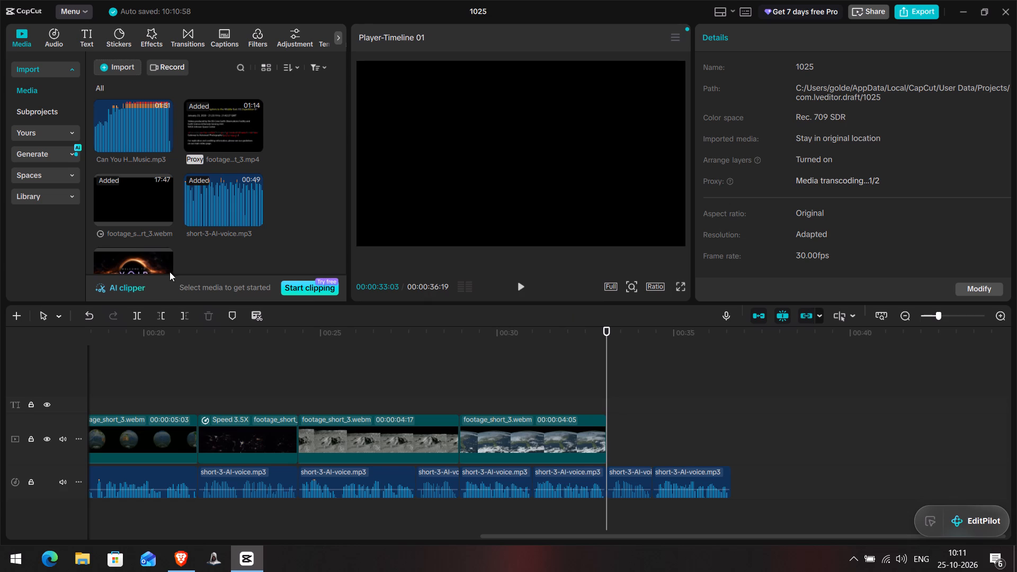
drag(112, 262, 620, 441)
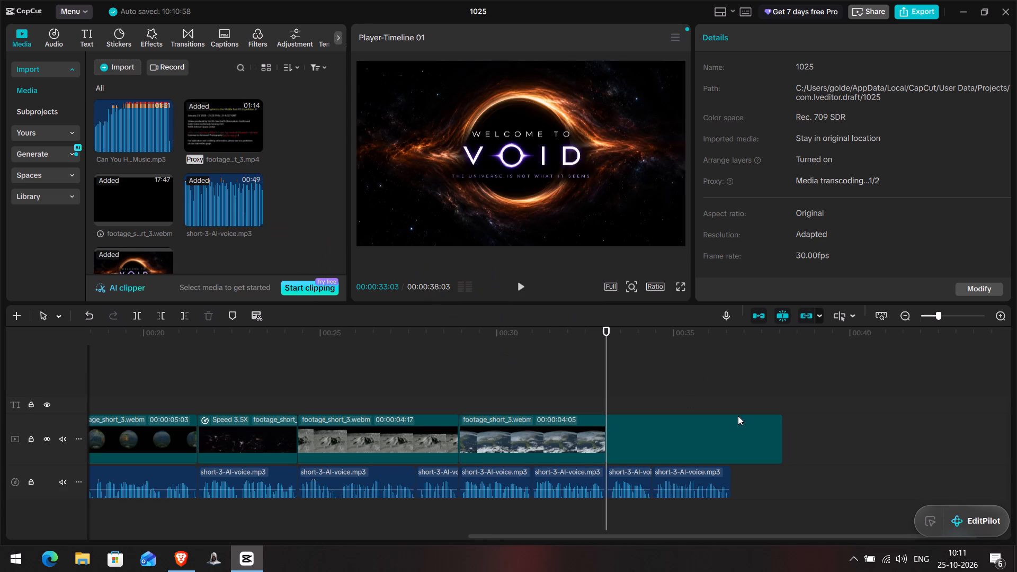
click(771, 439)
drag(782, 431, 747, 431)
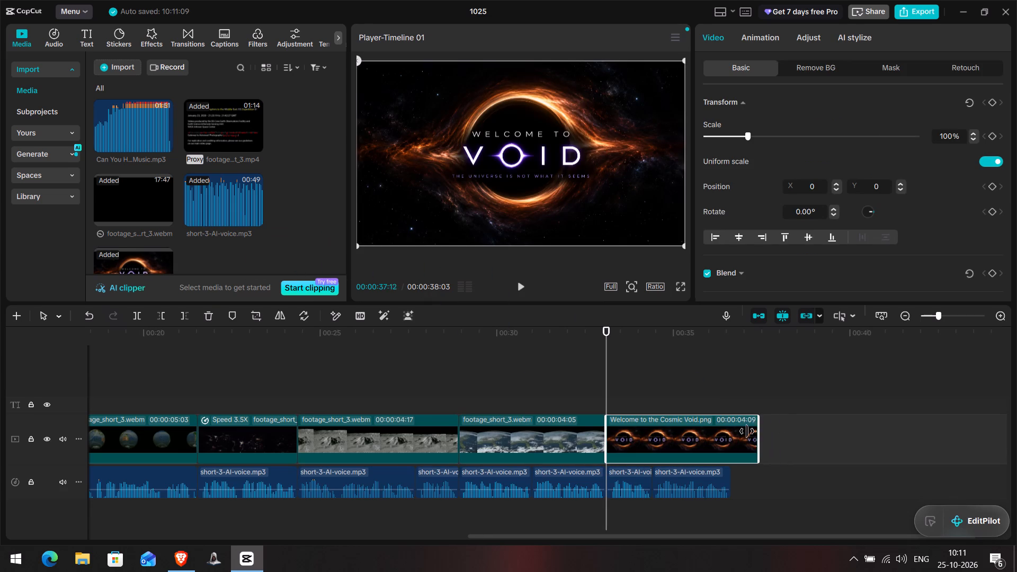
drag(747, 431, 730, 434)
Play back the ending with the Void image against the voice-over and return the playhead to the start of the video, 00:00:00:00.
click(565, 359)
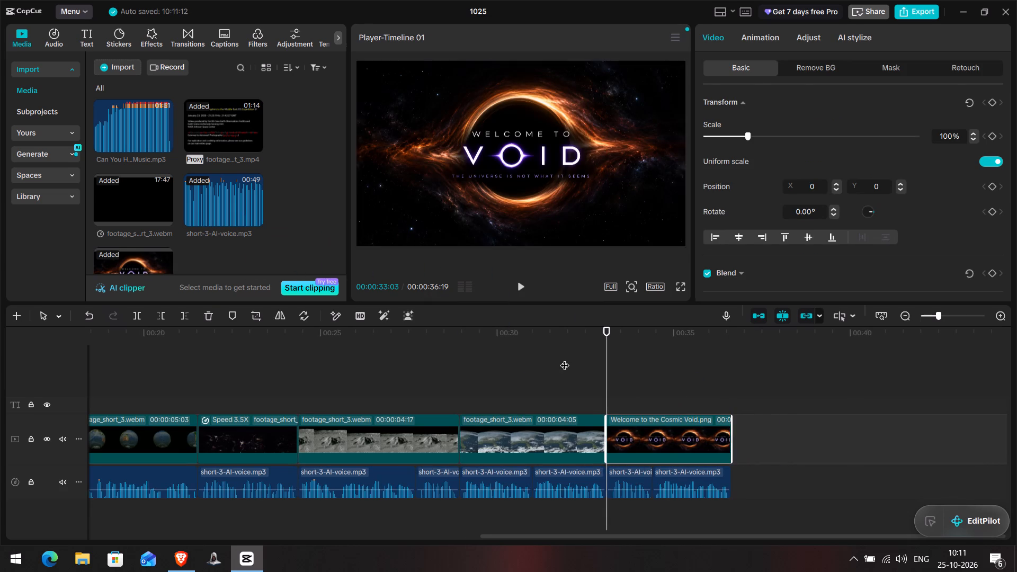
key(space)
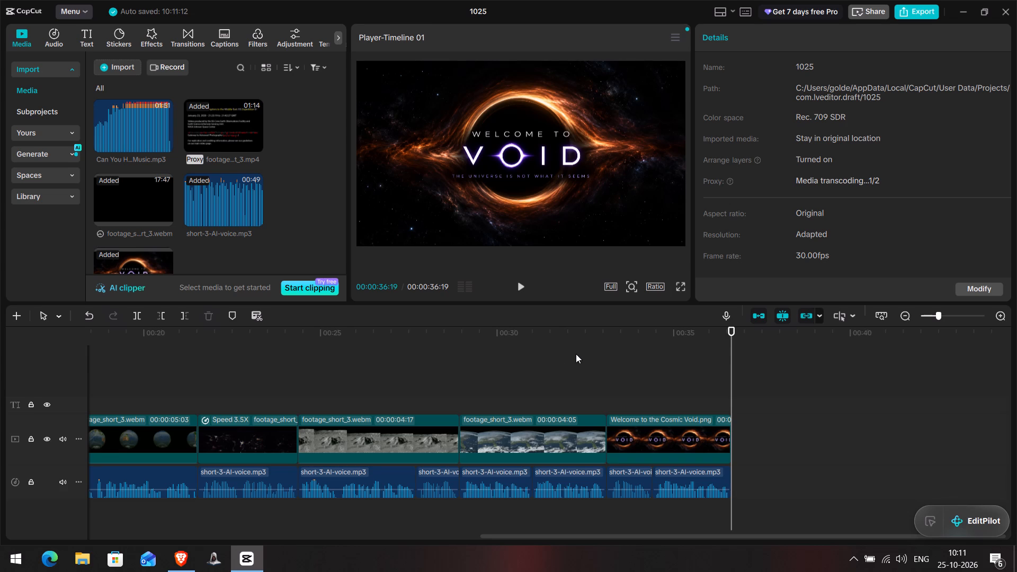
click(592, 382)
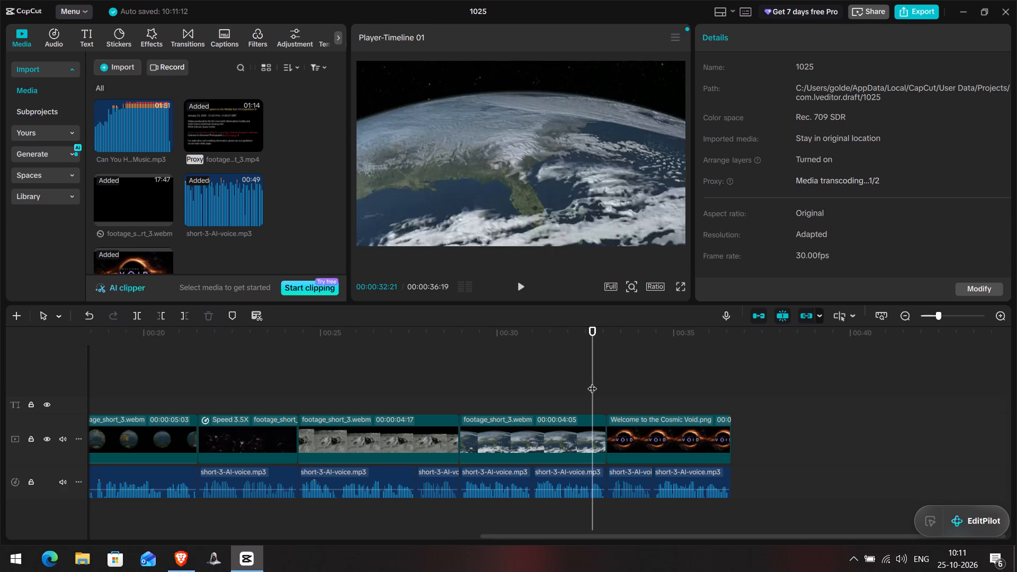
drag(592, 382, 601, 387)
key(space)
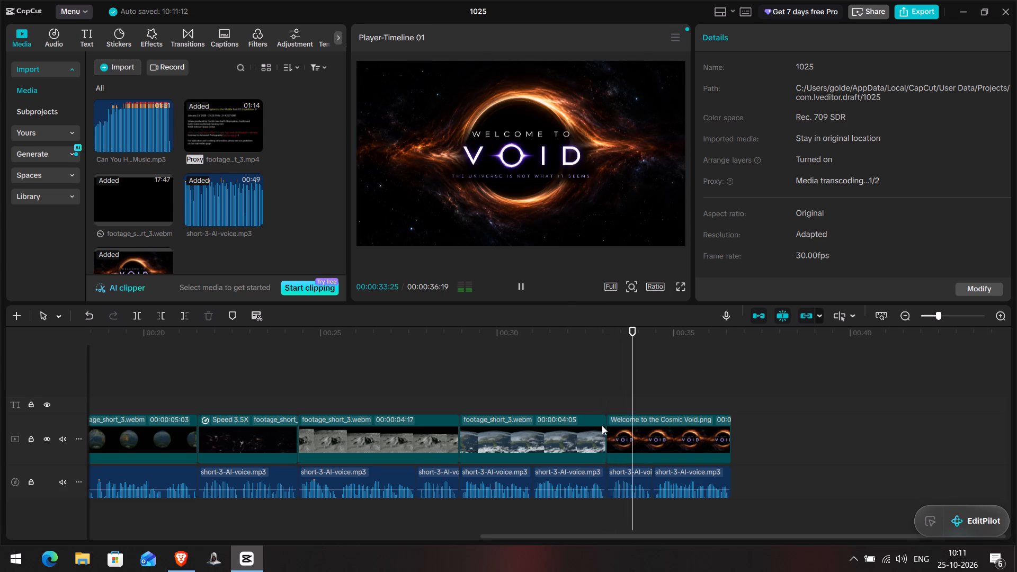
key(space)
click(490, 333)
drag(490, 333, 0, 375)
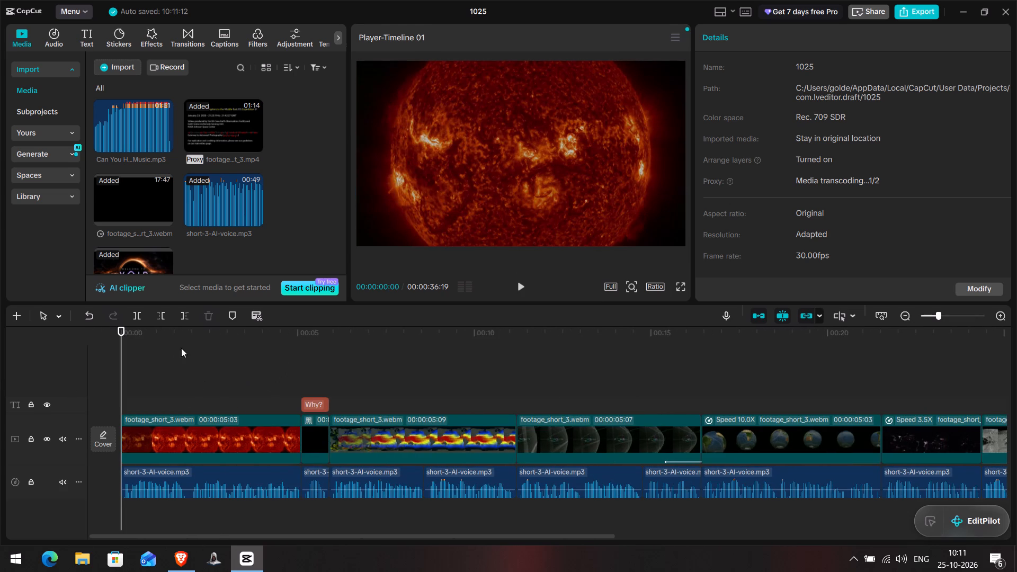
drag(122, 330, 117, 330)
Play back the opening of the video and return the playhead to the start, 00:00:00:00.
click(280, 360)
key(space)
click(121, 335)
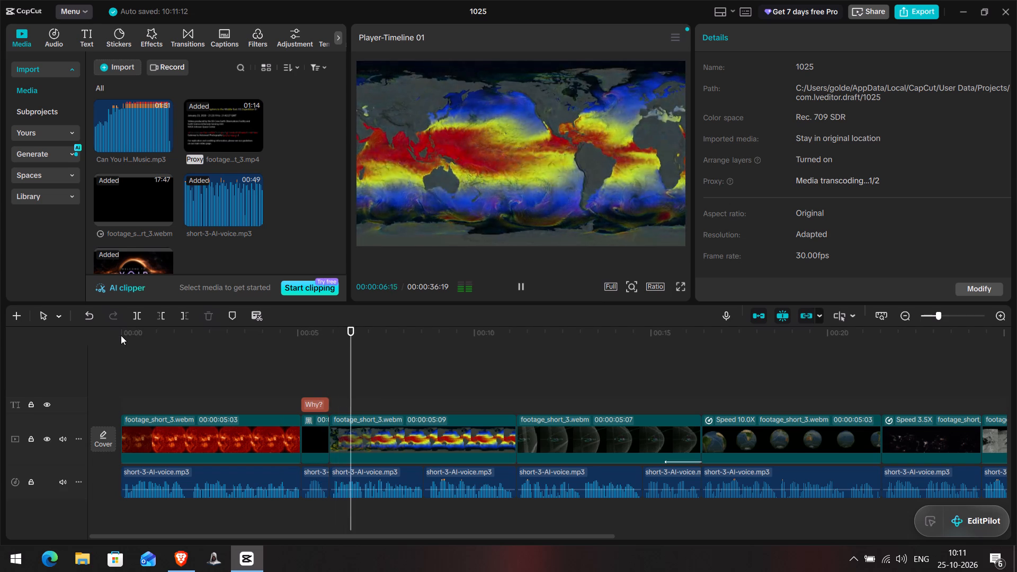
click(123, 332)
drag(123, 332, 104, 332)
key(space)
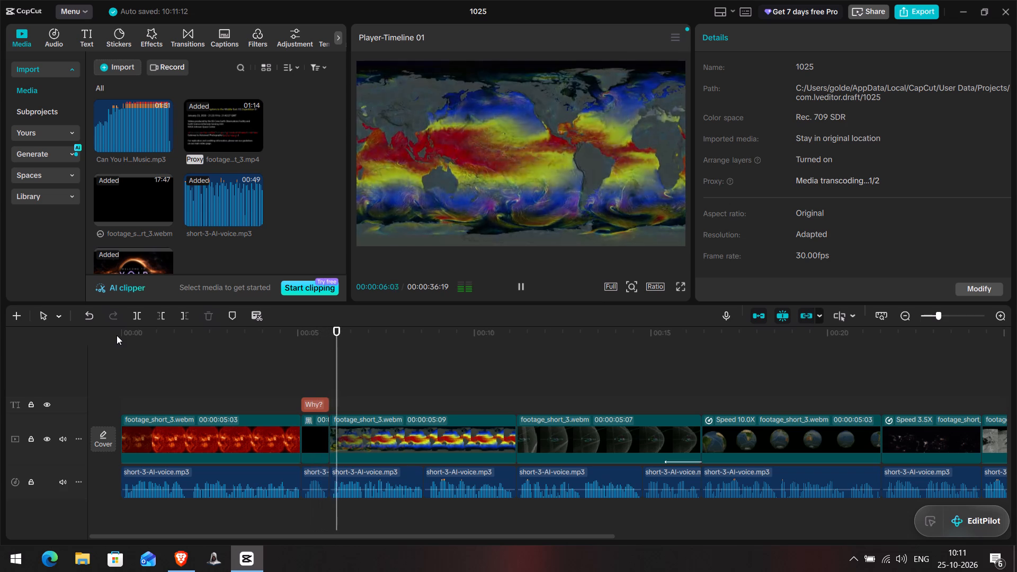
click(126, 342)
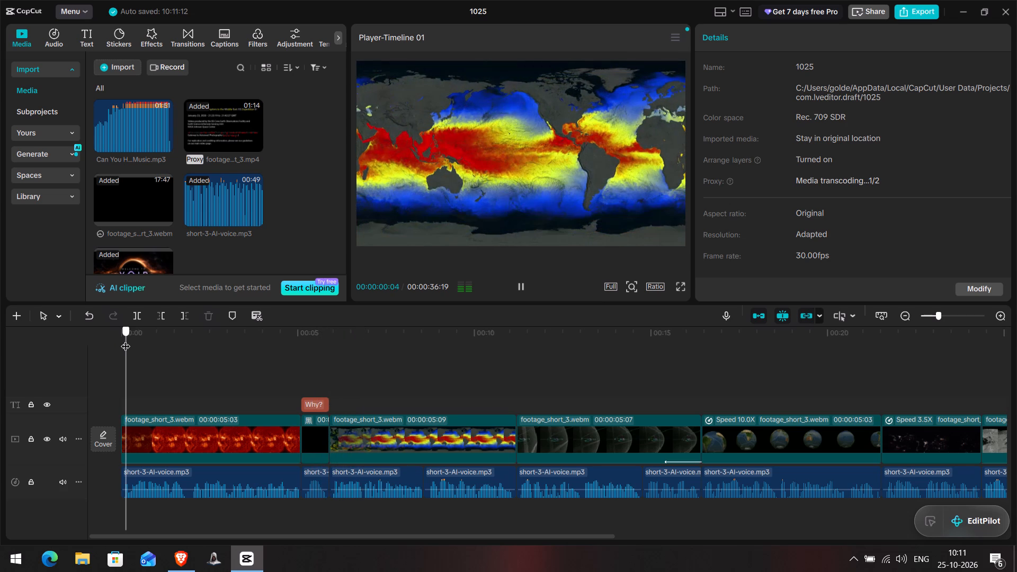
drag(124, 336, 102, 336)
Set the video's aspect ratio to 9:16.
click(657, 284)
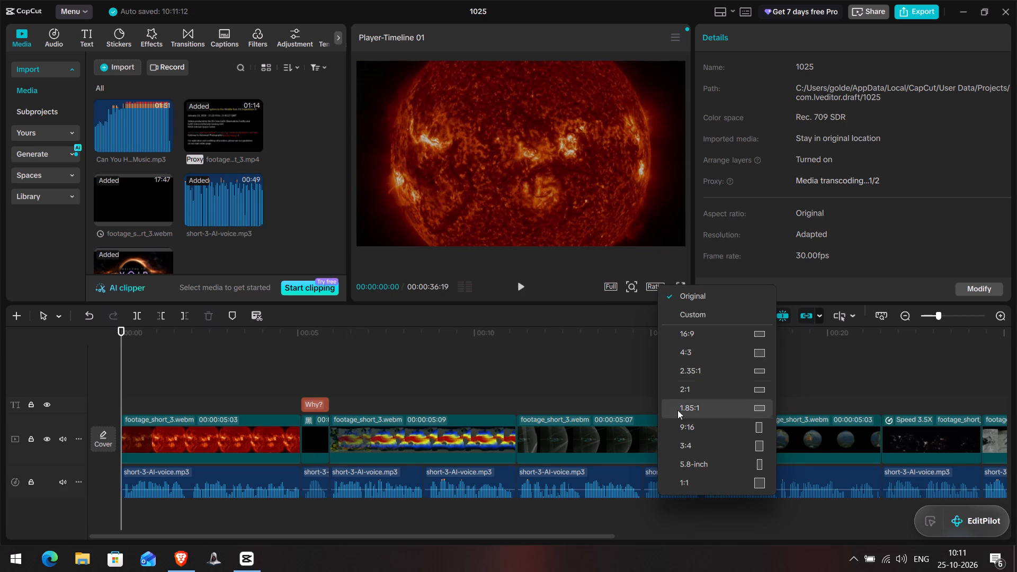
click(674, 426)
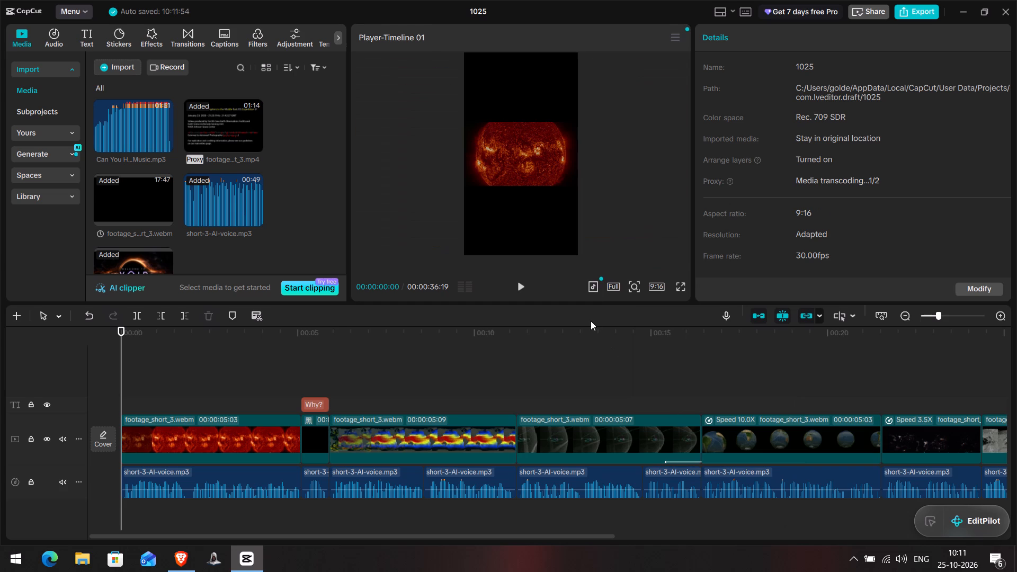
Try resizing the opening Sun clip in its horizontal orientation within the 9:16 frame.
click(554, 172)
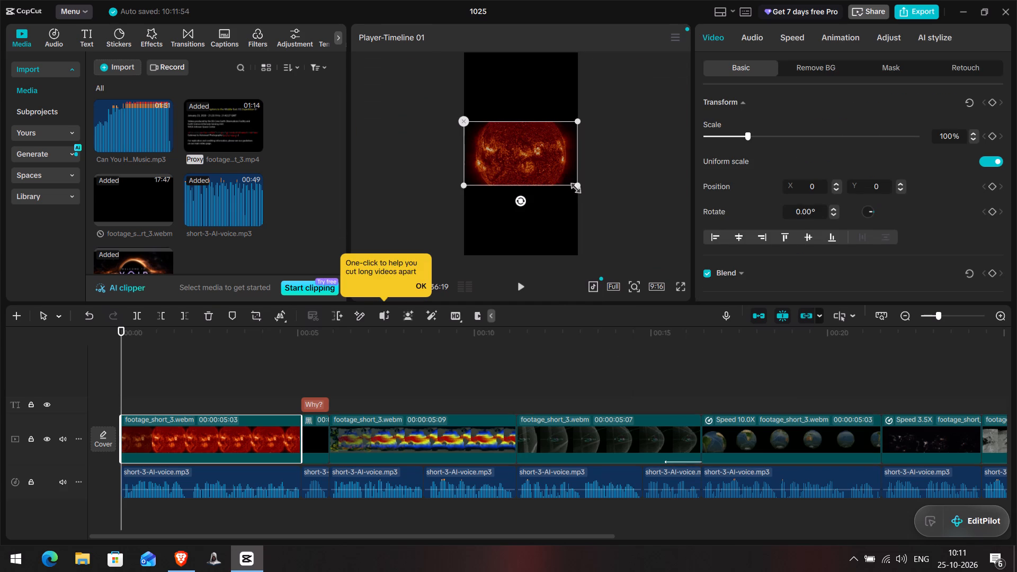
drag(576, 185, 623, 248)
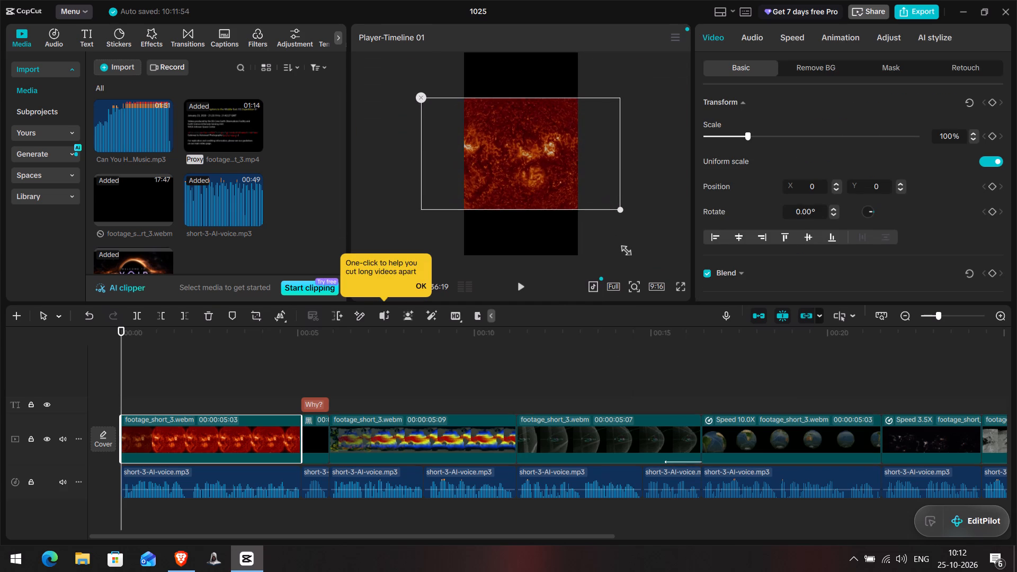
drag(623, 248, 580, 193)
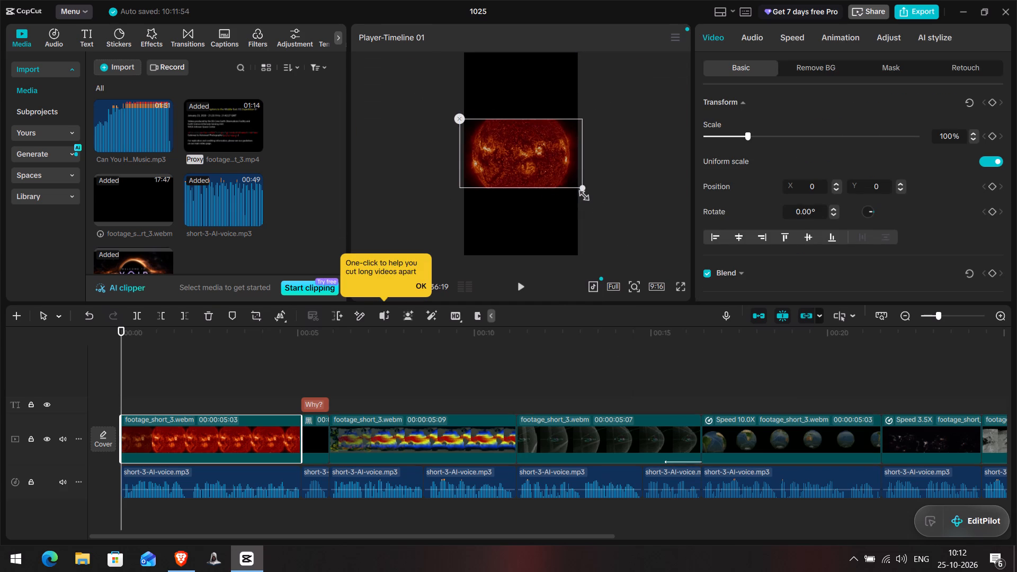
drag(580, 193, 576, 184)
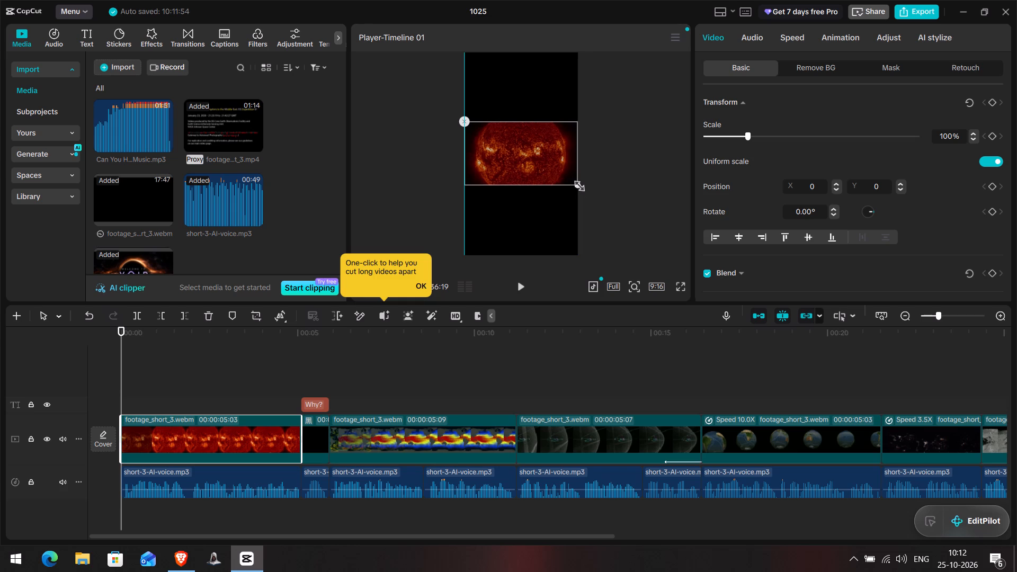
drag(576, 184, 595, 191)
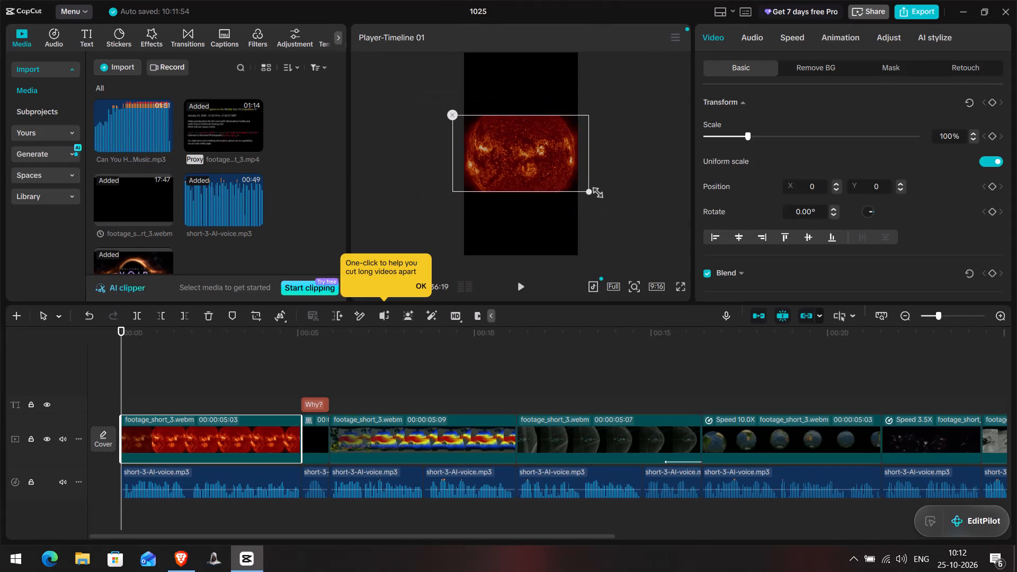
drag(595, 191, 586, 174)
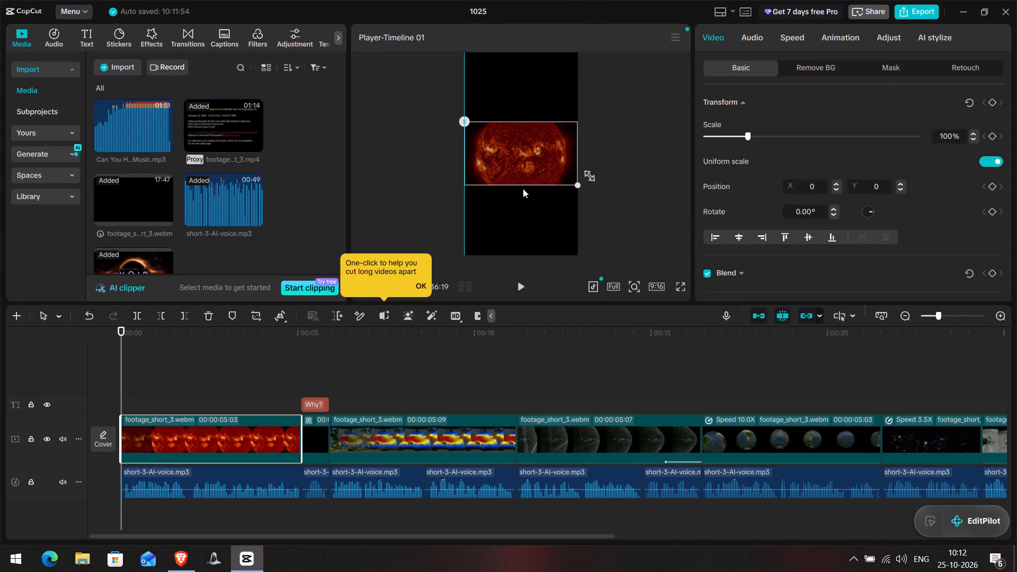
Rotate the Sun clip 90° and scale it to 178% so that it fills the vertical frame.
drag(522, 201, 474, 183)
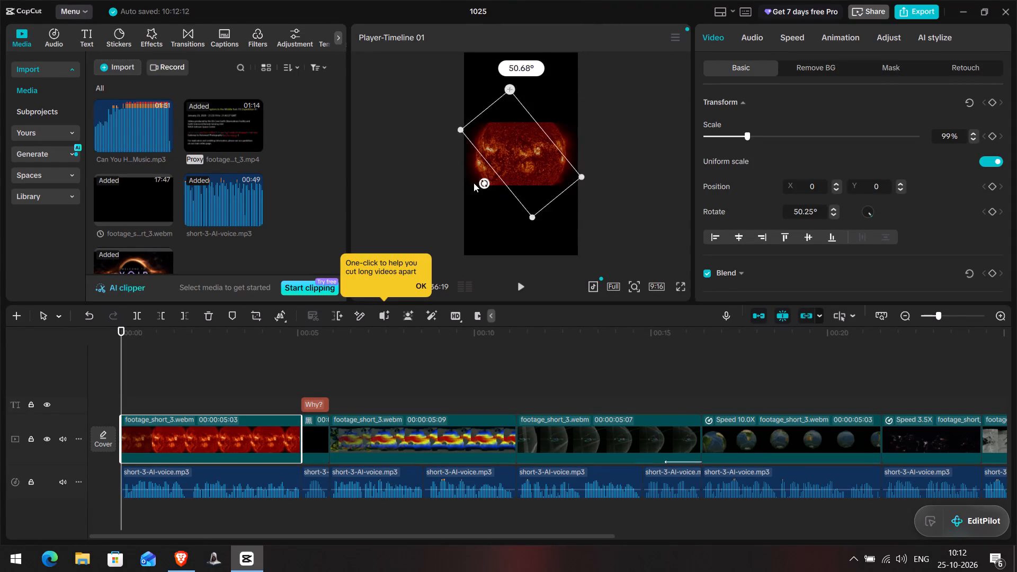
drag(474, 183, 443, 159)
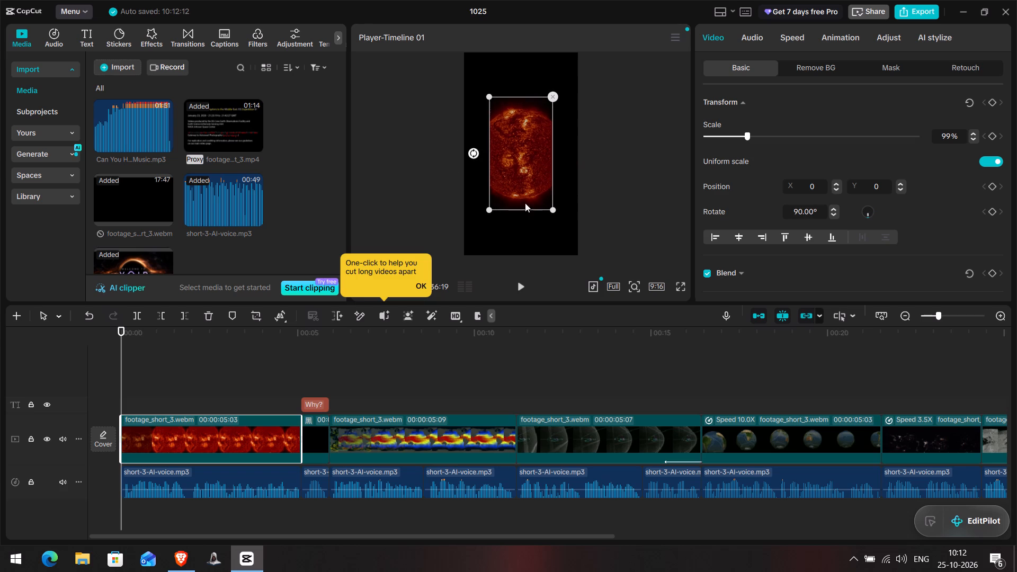
drag(554, 208, 600, 272)
Play back the rotated Sun clip and the Why? title up to the ocean map clip at 00:00:06:24.
key(space)
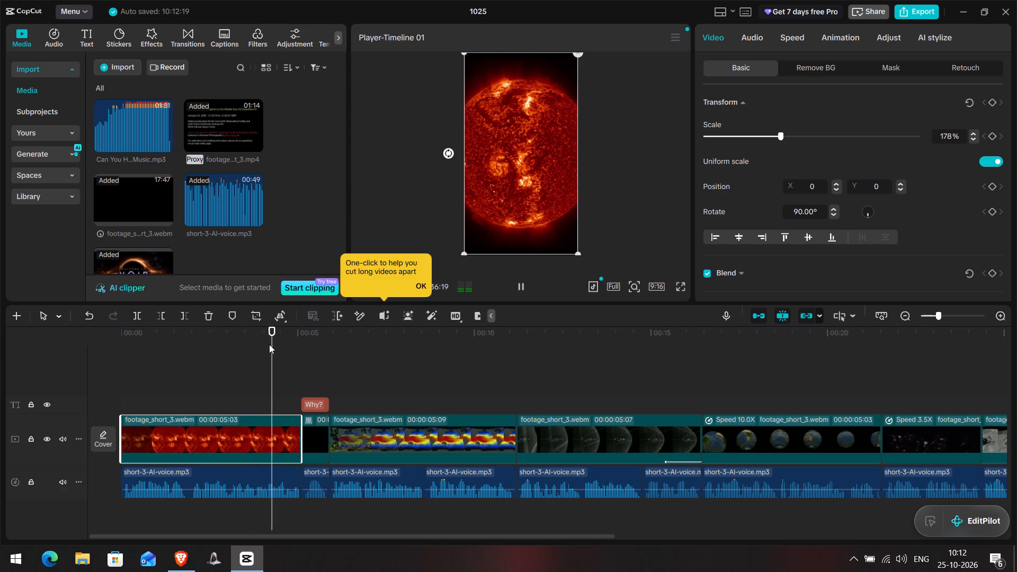
key(space)
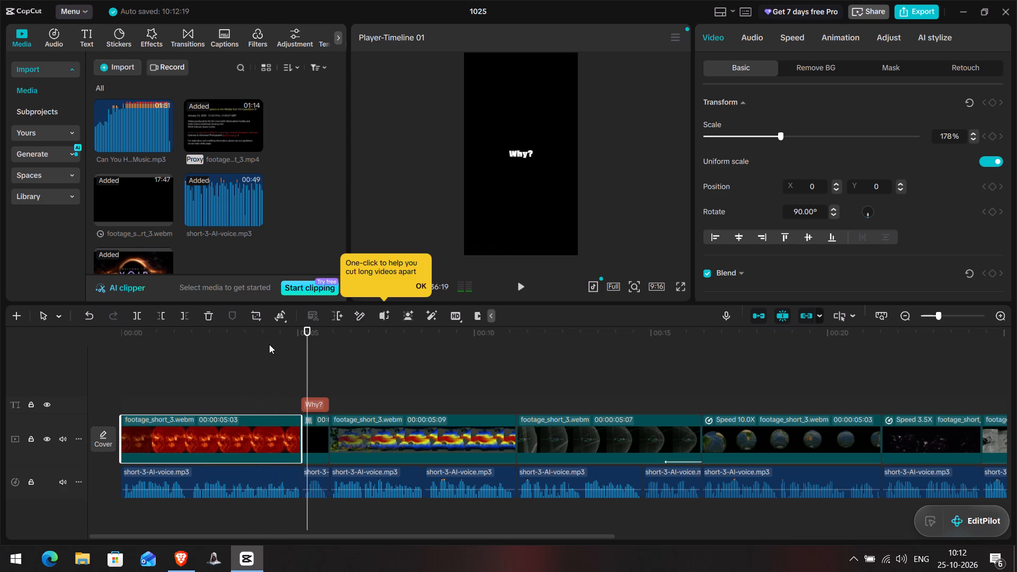
key(space)
key(space)
click(279, 363)
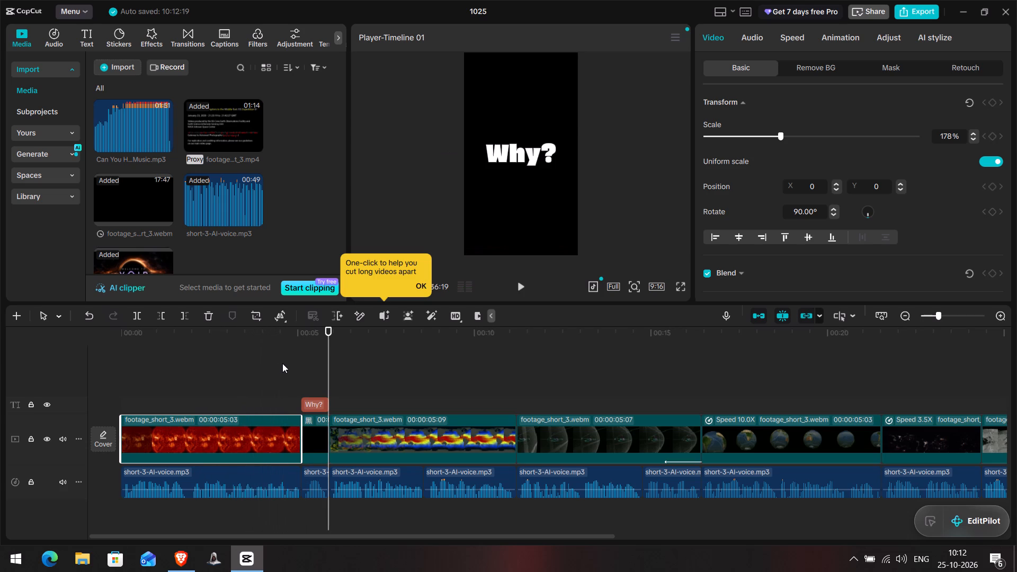
key(space)
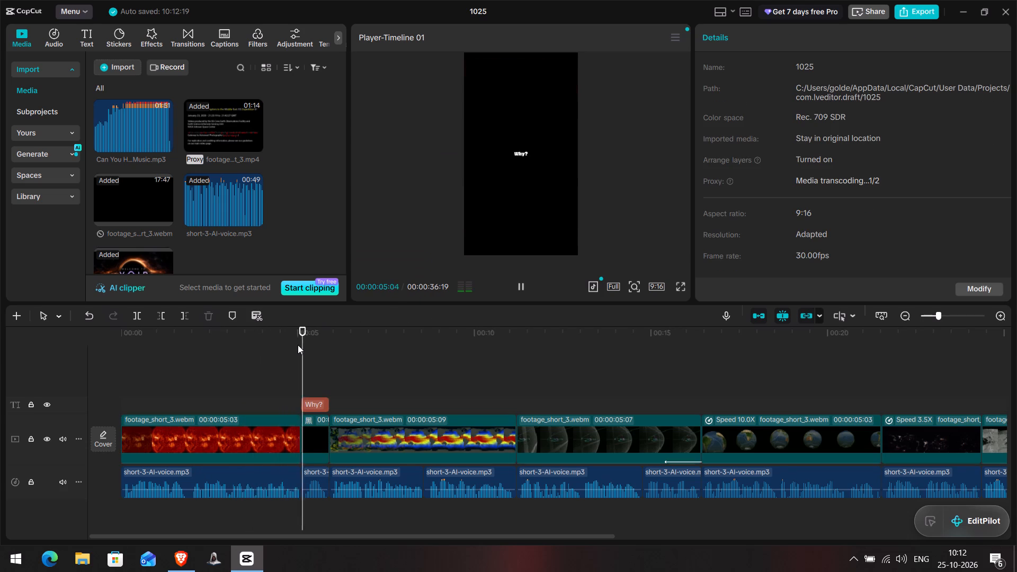
key(space)
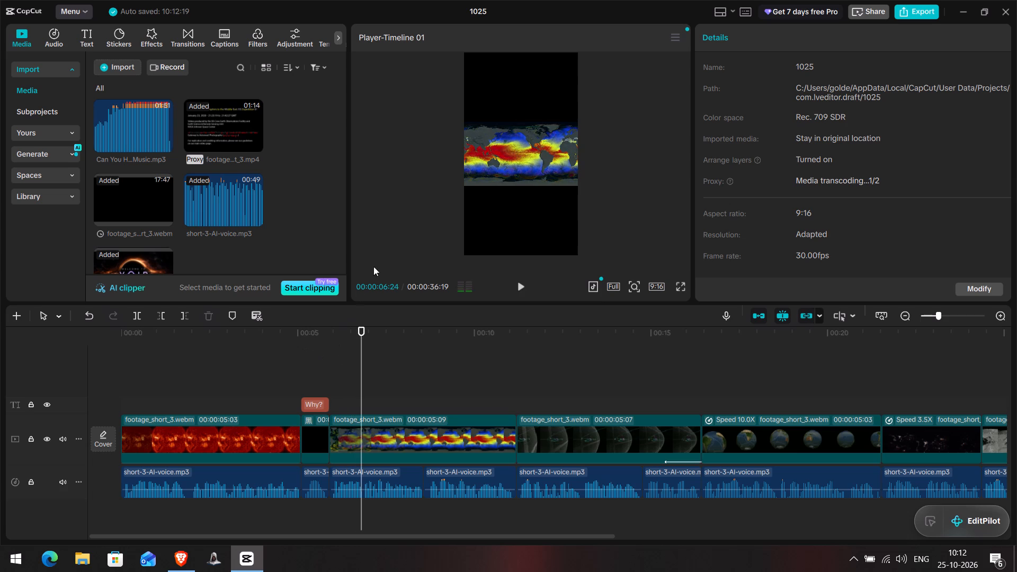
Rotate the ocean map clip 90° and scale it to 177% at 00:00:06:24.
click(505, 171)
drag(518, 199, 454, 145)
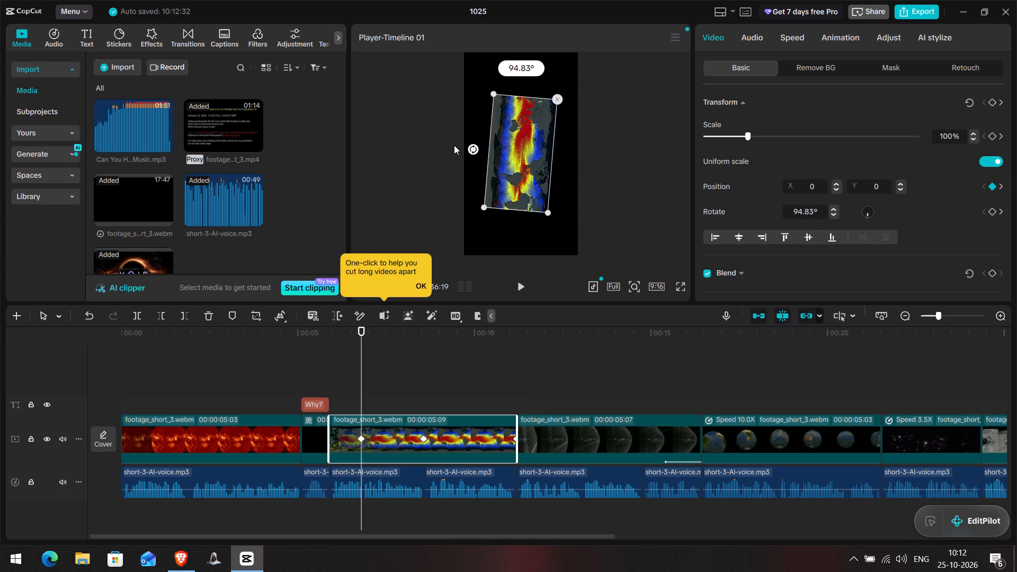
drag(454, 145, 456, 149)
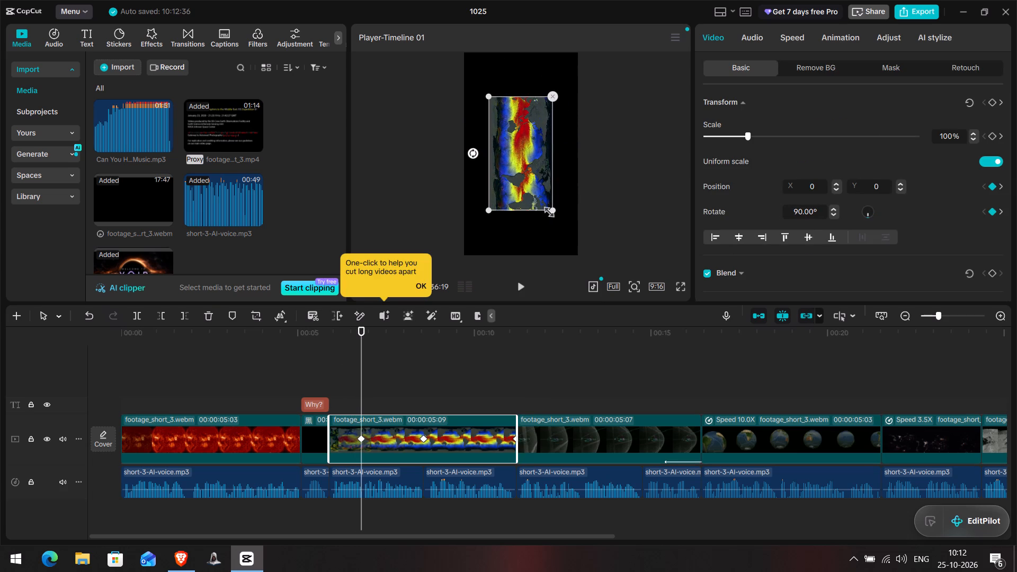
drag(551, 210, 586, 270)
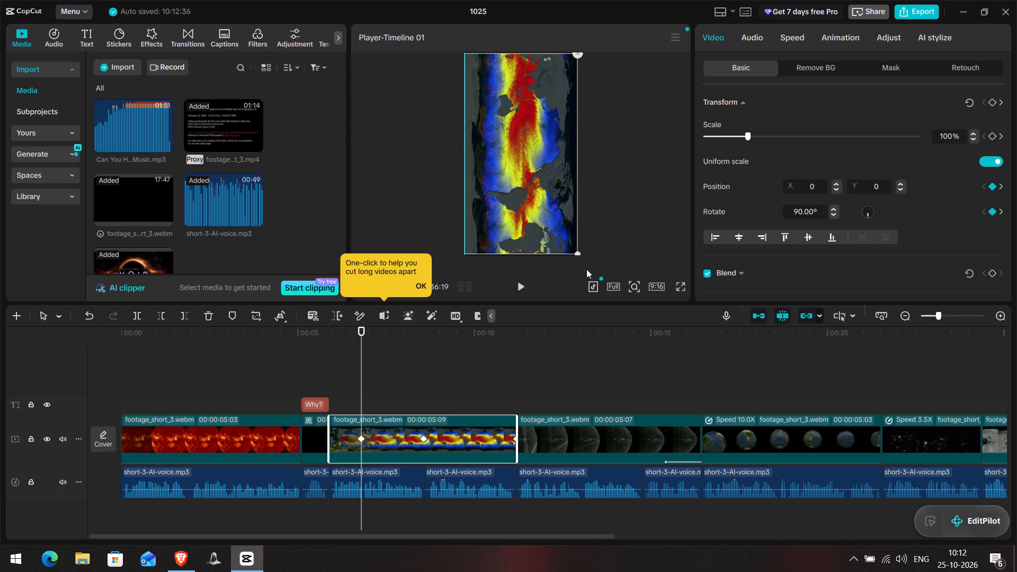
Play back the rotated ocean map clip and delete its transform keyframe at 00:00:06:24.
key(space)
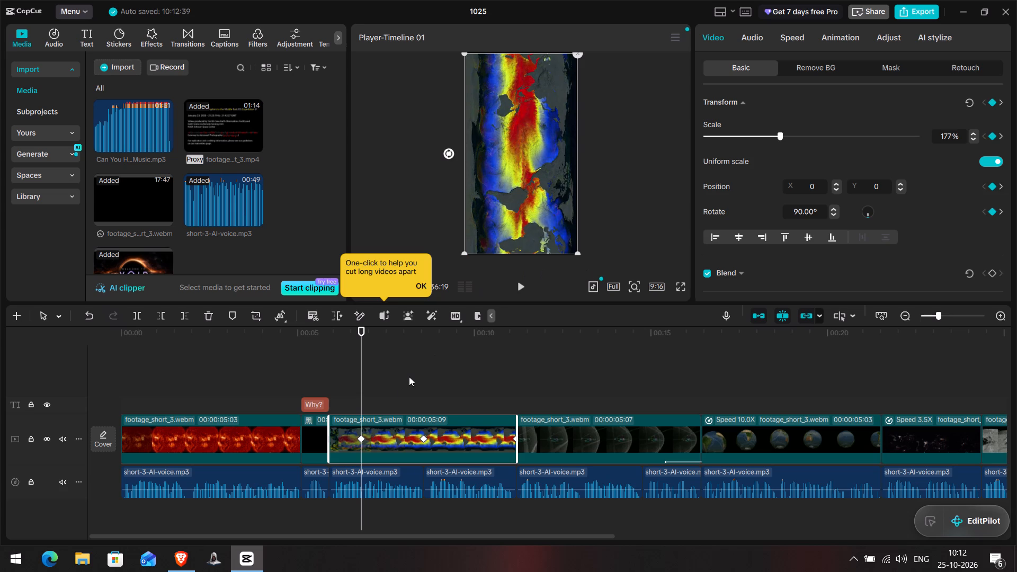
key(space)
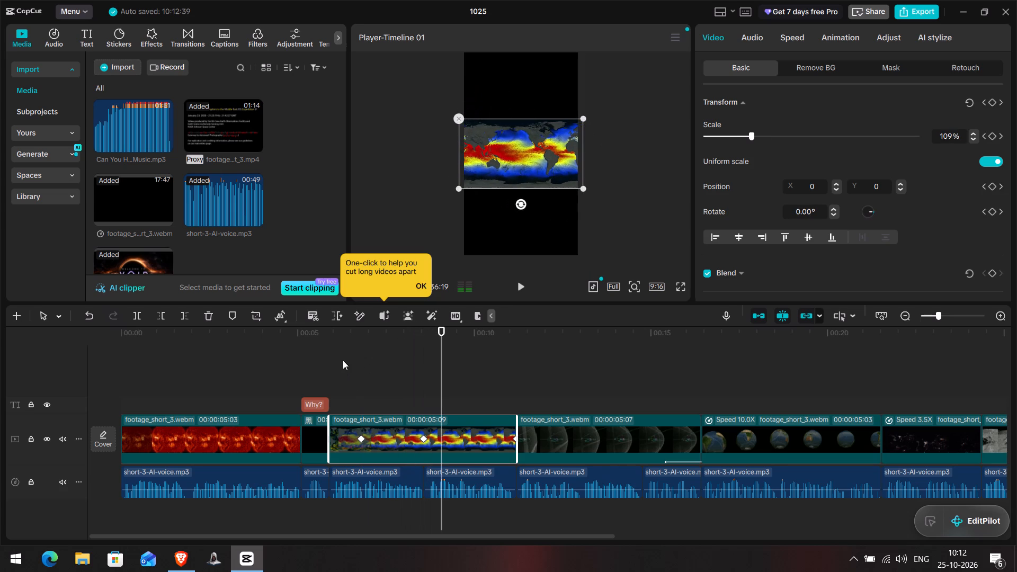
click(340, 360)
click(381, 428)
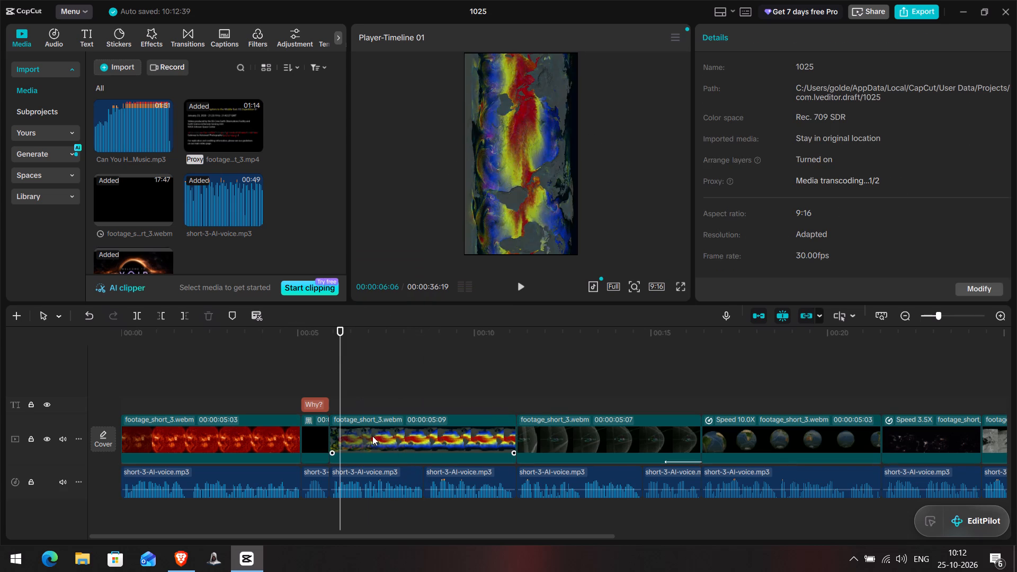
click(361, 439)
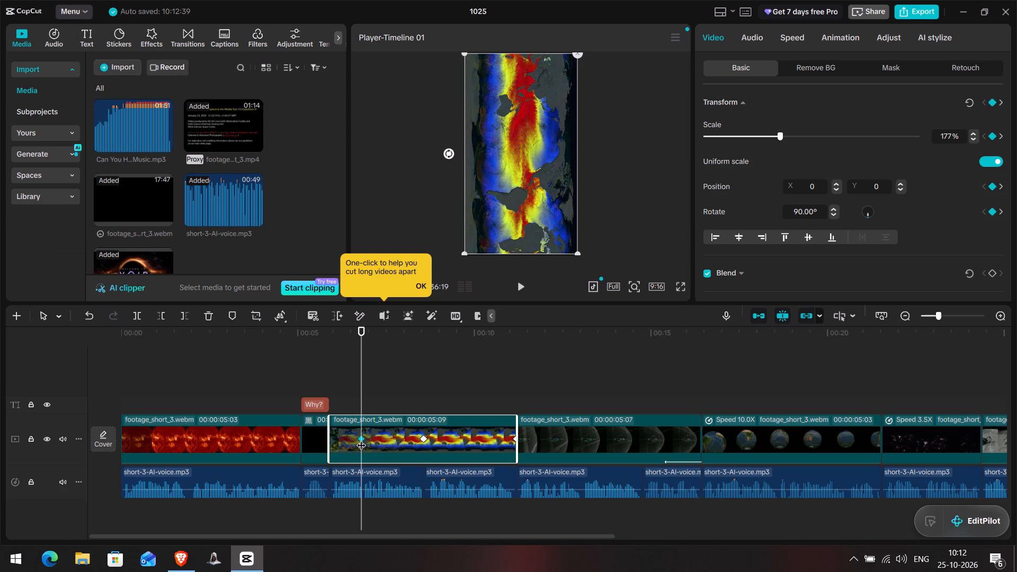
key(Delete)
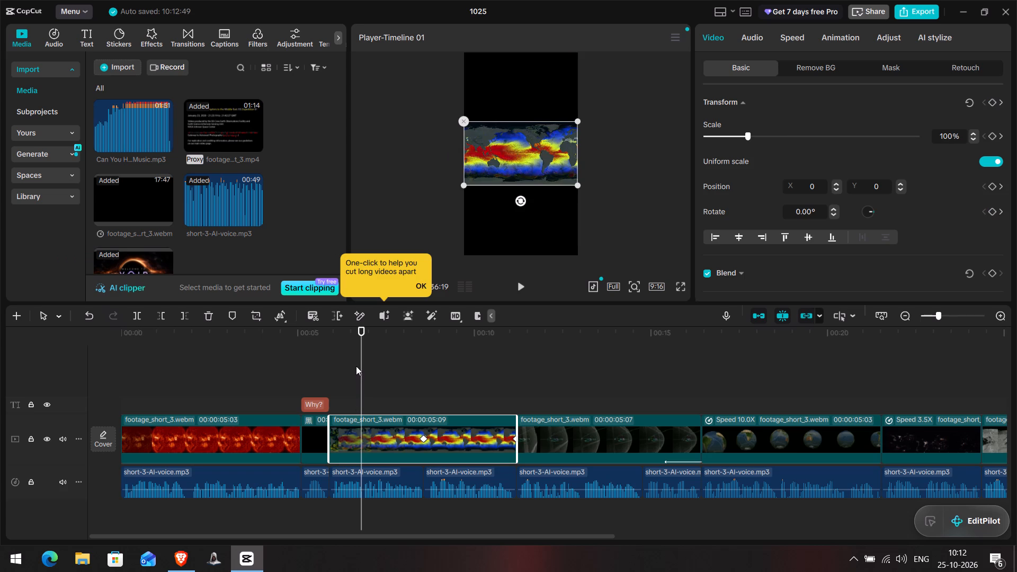
At the first frame of the ocean map clip, rotate it 90° and enlarge it to fill the vertical frame.
drag(359, 365, 332, 372)
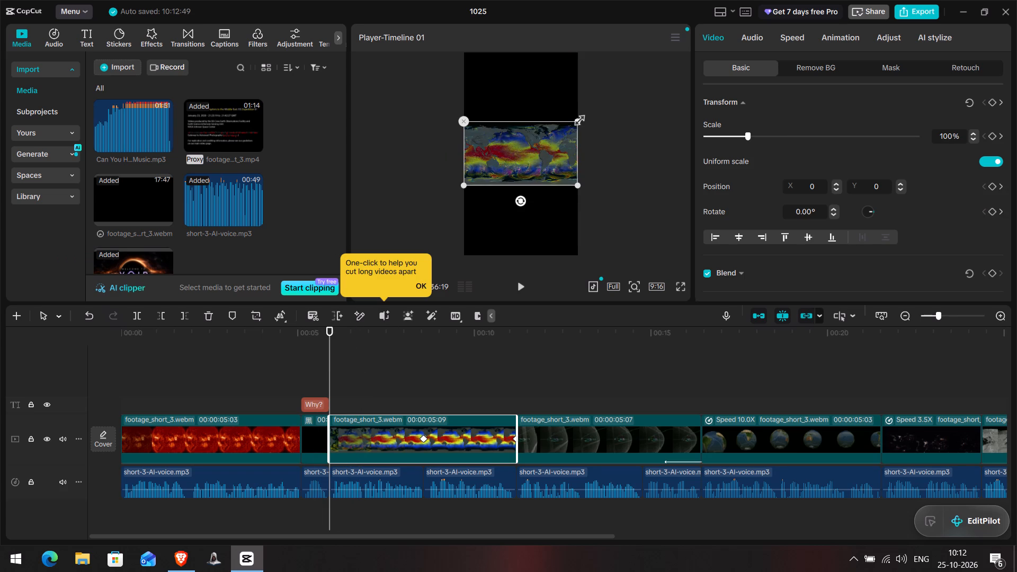
drag(521, 199, 413, 173)
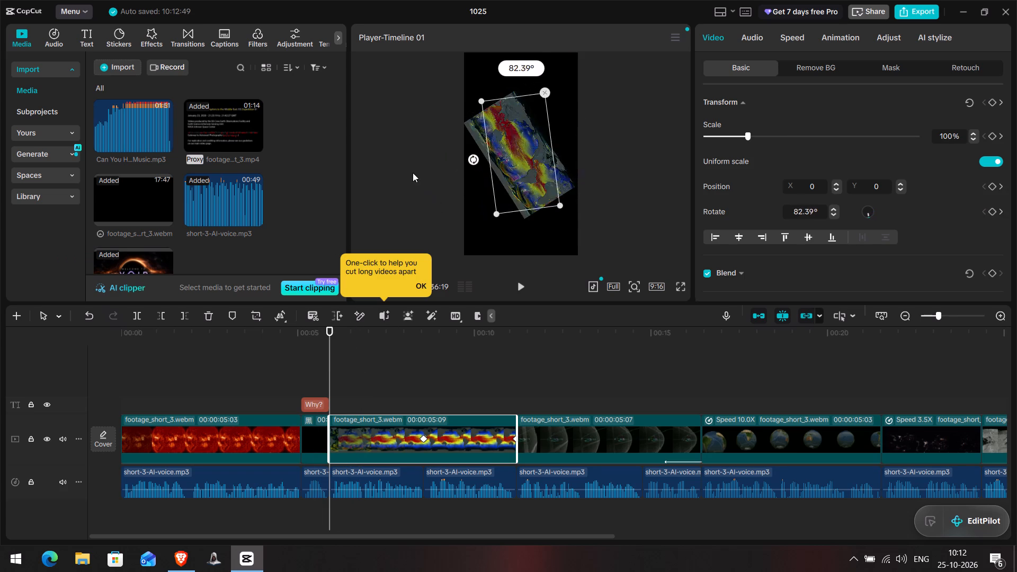
drag(413, 173, 411, 161)
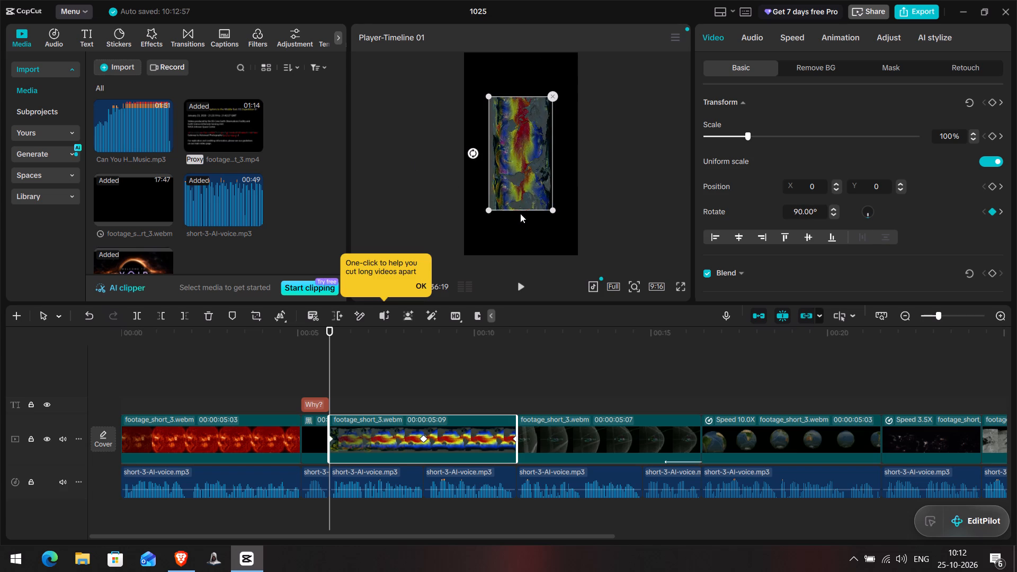
drag(554, 212, 584, 274)
Play back the ocean map clip into the following clip to check its rotation and scale in the vertical frame.
click(417, 389)
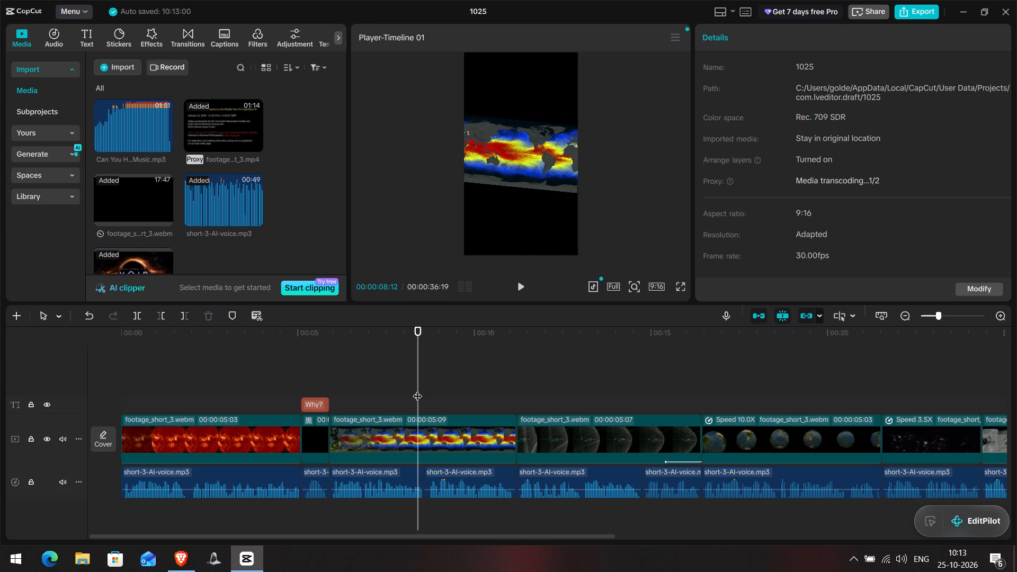
drag(417, 389, 417, 385)
click(298, 369)
click(314, 363)
key(space)
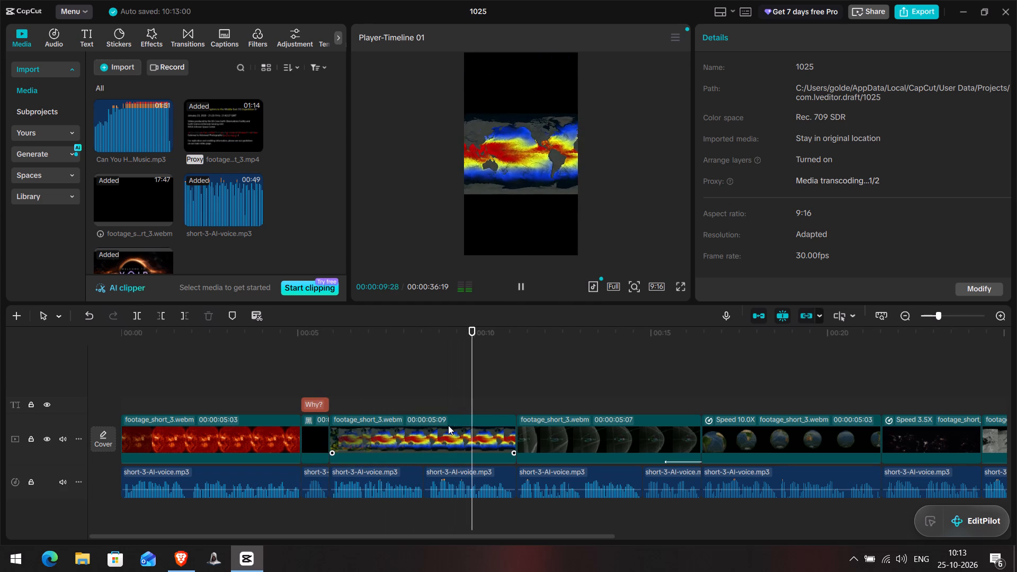
key(space)
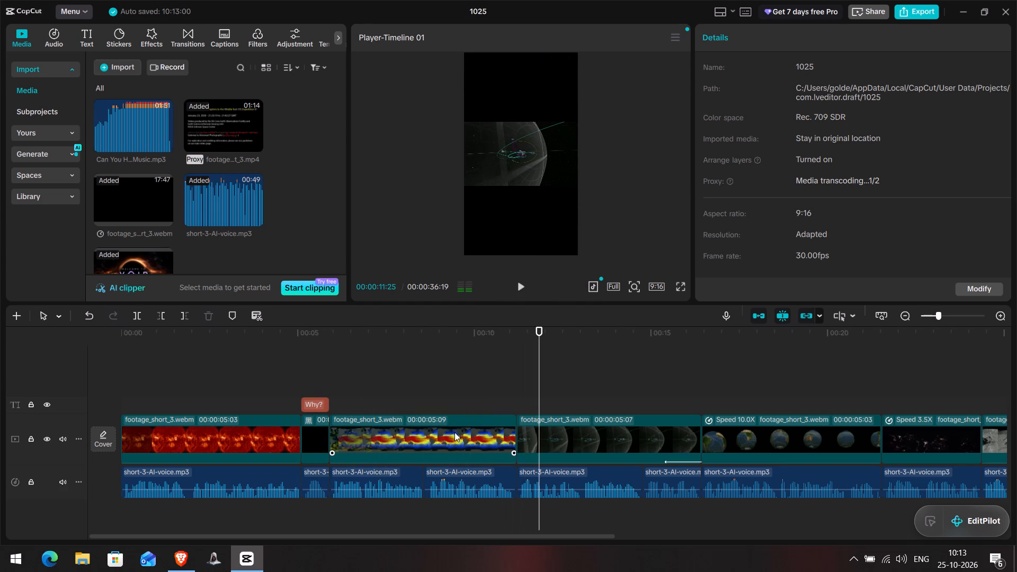
At the ocean map clip's middle keyframe, rotate the clip 90° and scale it to 178% to fill the vertical frame.
click(433, 446)
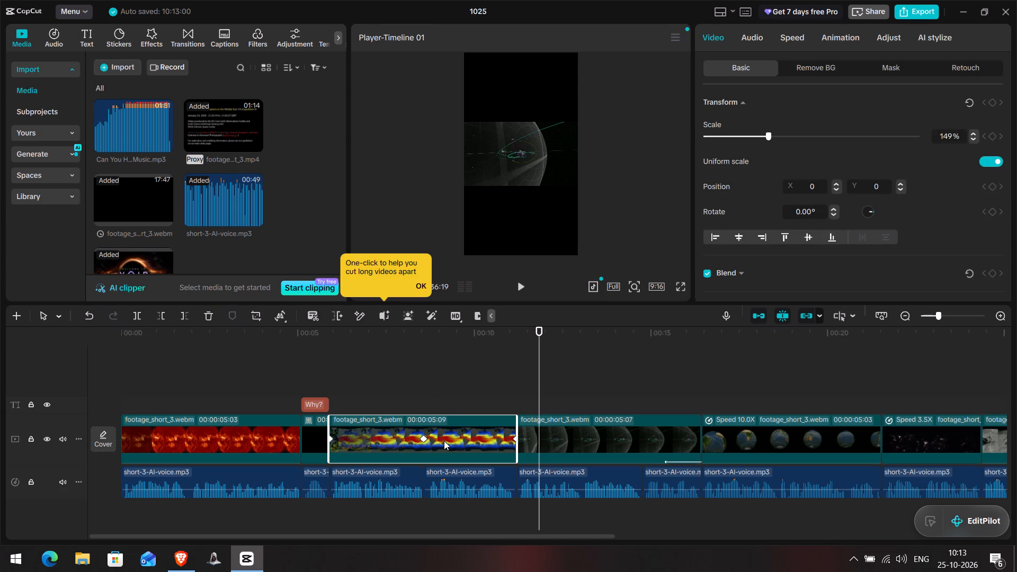
click(424, 437)
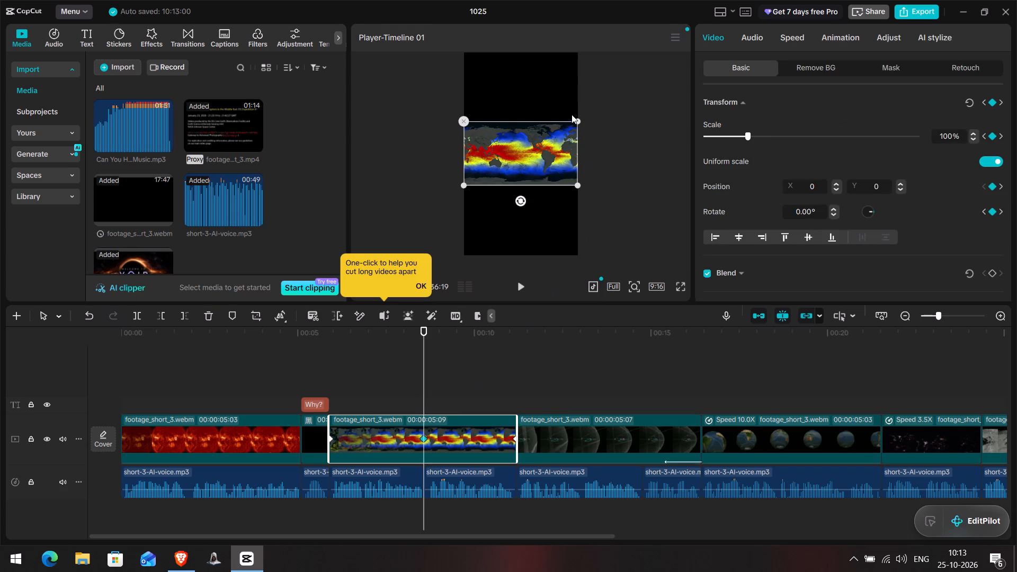
drag(578, 122, 582, 130)
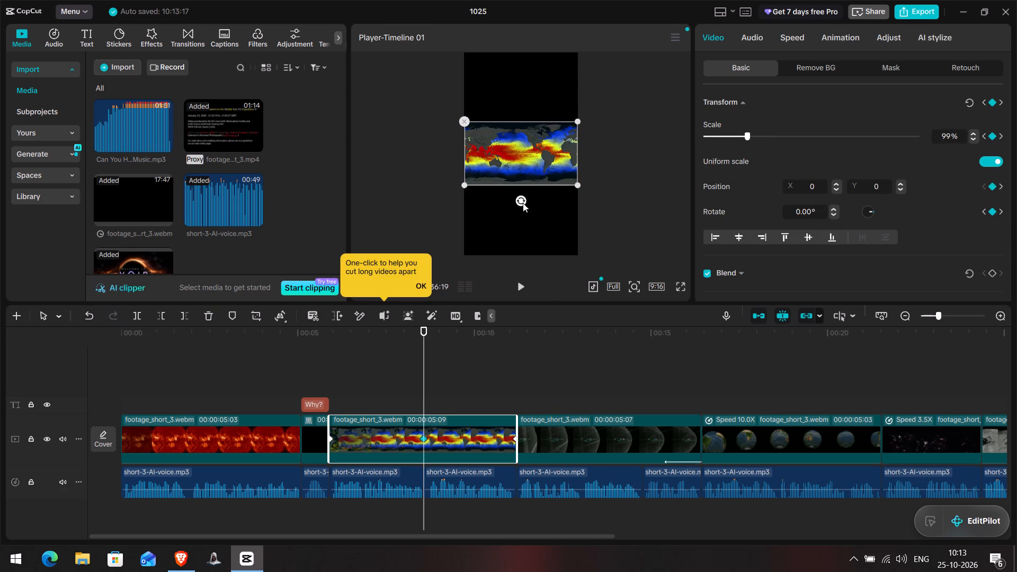
drag(523, 203, 461, 158)
drag(555, 208, 591, 256)
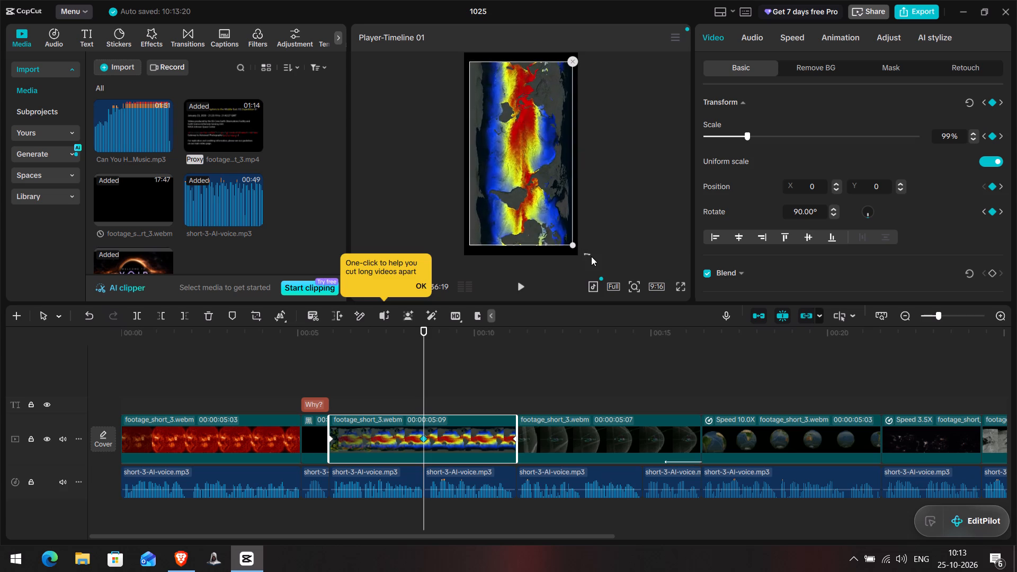
drag(591, 256, 595, 264)
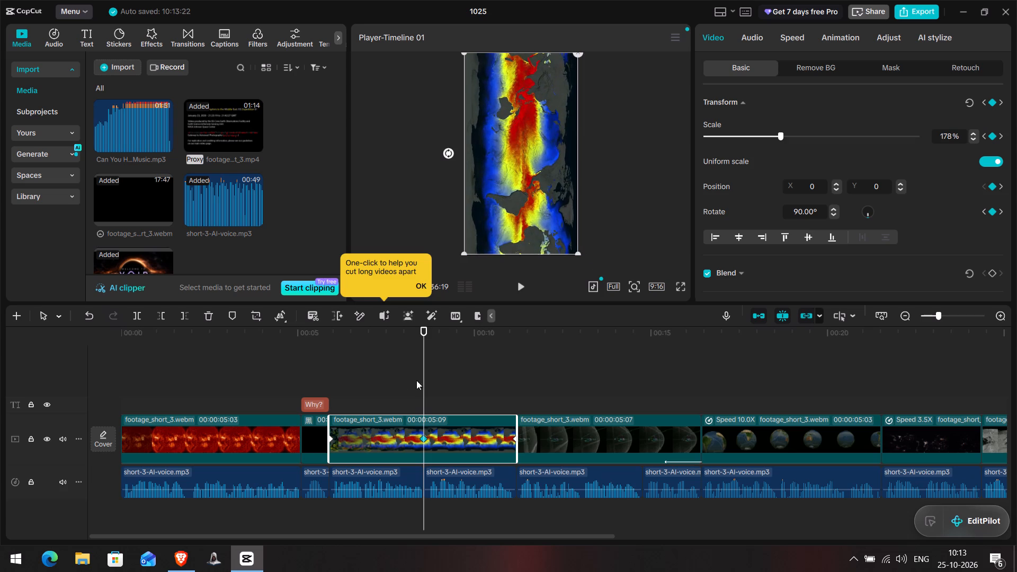
key(space)
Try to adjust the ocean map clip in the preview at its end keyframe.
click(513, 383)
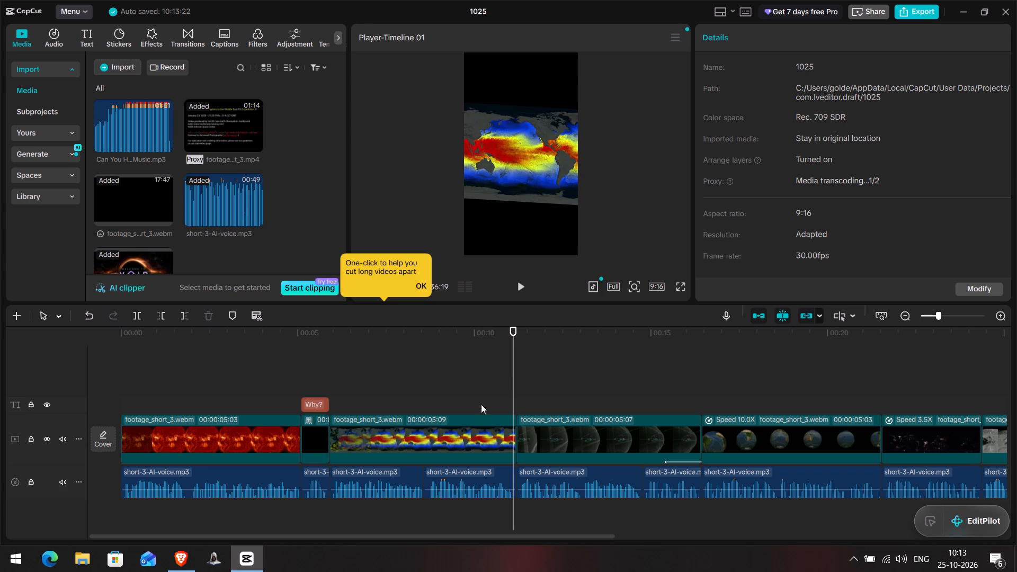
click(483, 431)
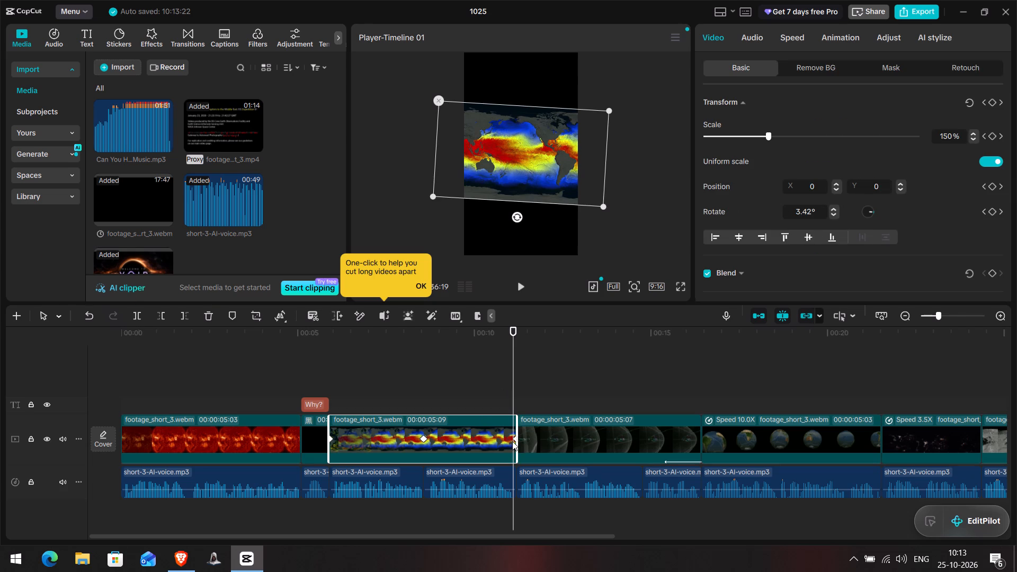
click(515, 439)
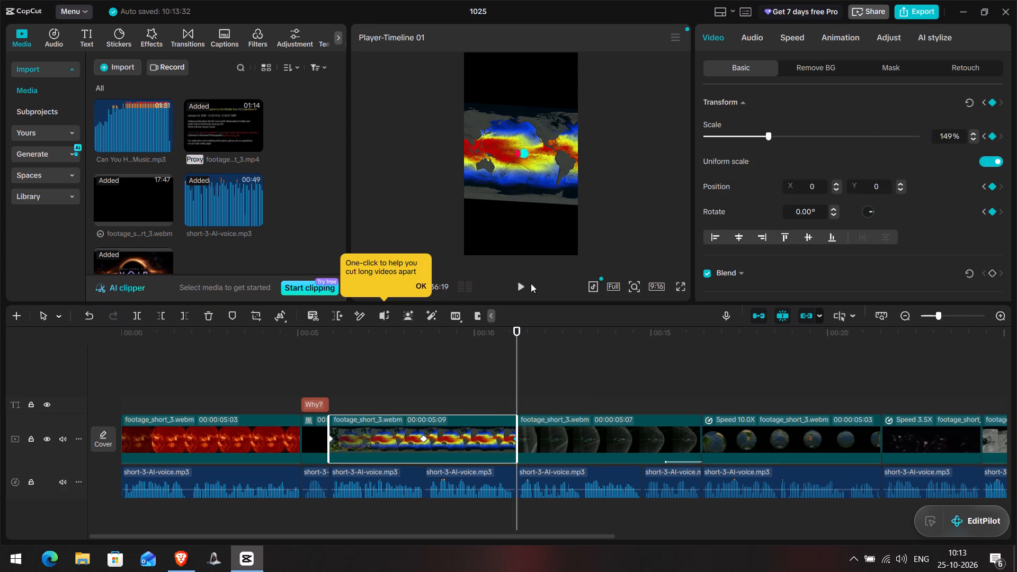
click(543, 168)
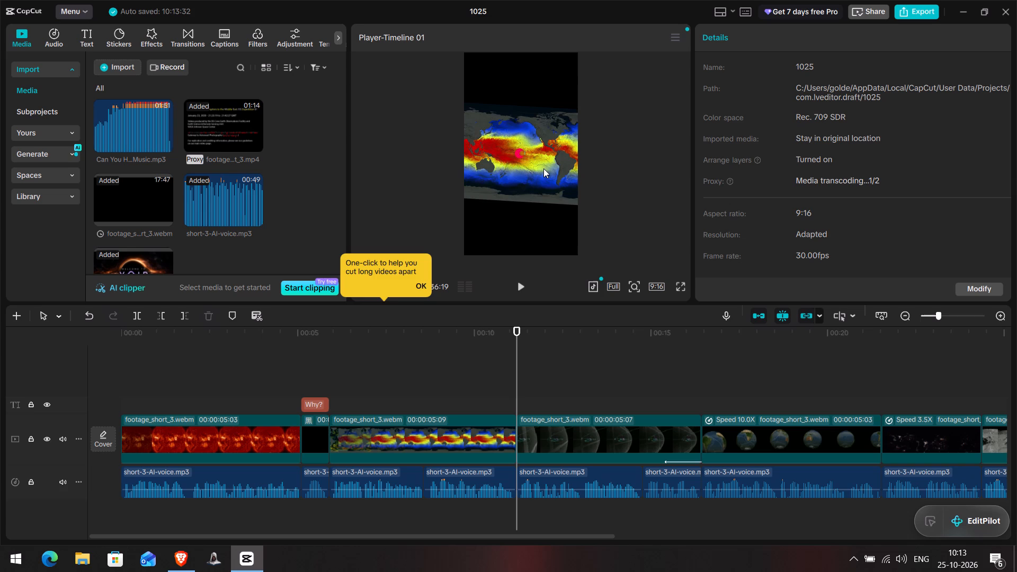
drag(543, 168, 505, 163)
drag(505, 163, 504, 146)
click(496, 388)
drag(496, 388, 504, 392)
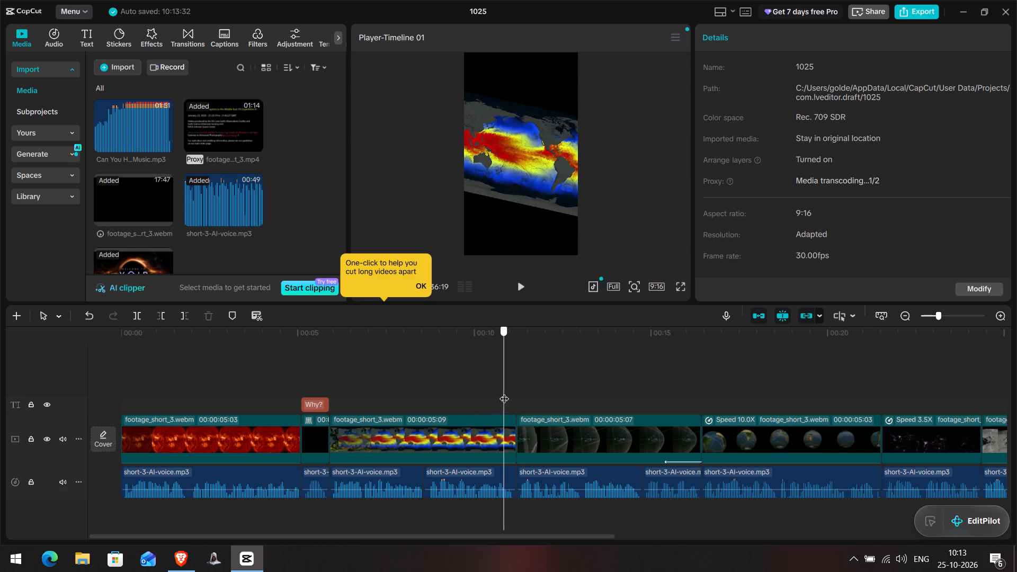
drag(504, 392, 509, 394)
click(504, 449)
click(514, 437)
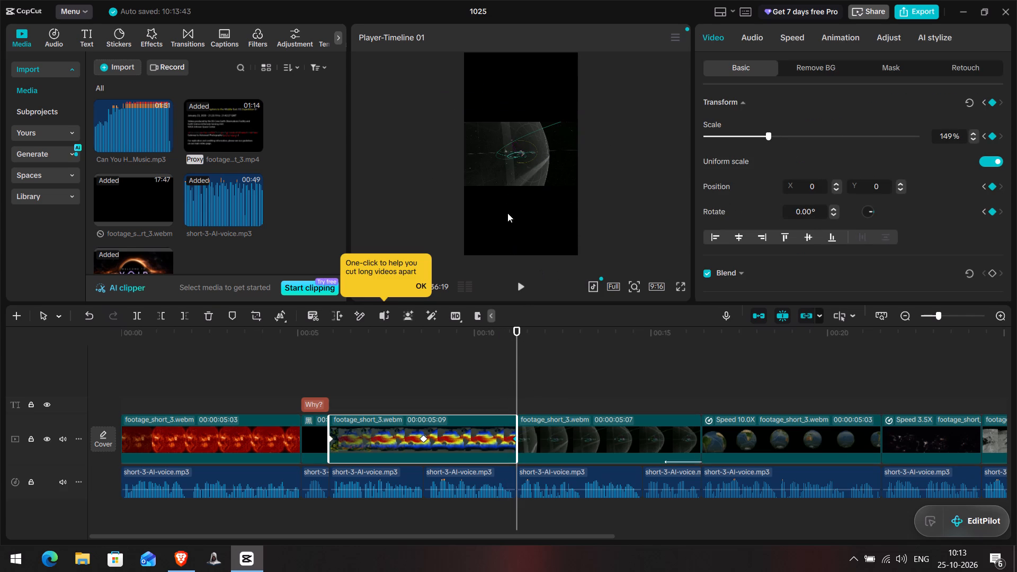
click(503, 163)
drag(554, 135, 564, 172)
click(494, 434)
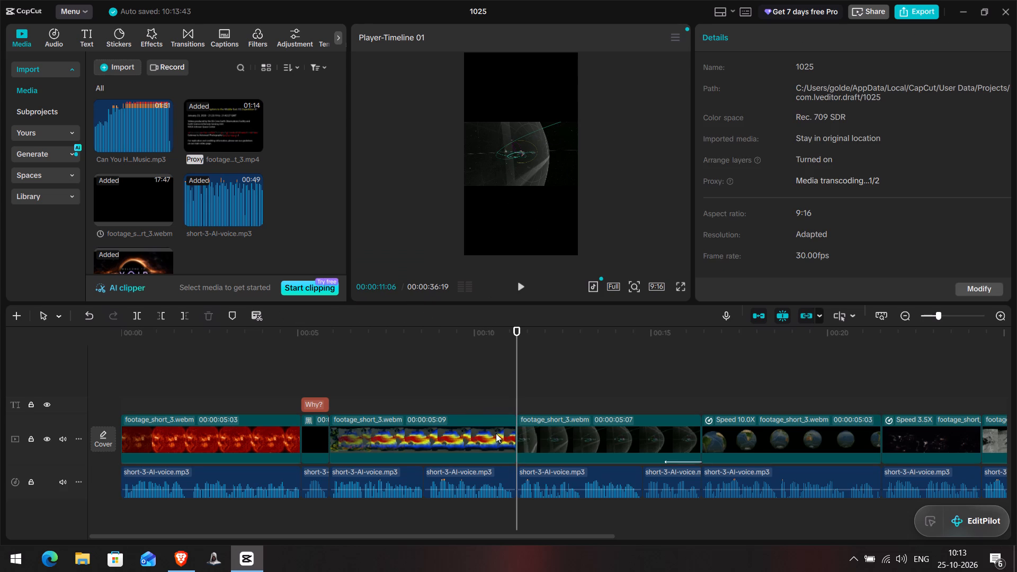
Delete the transform keyframe at the end of the ocean map clip and check its last frames.
click(516, 443)
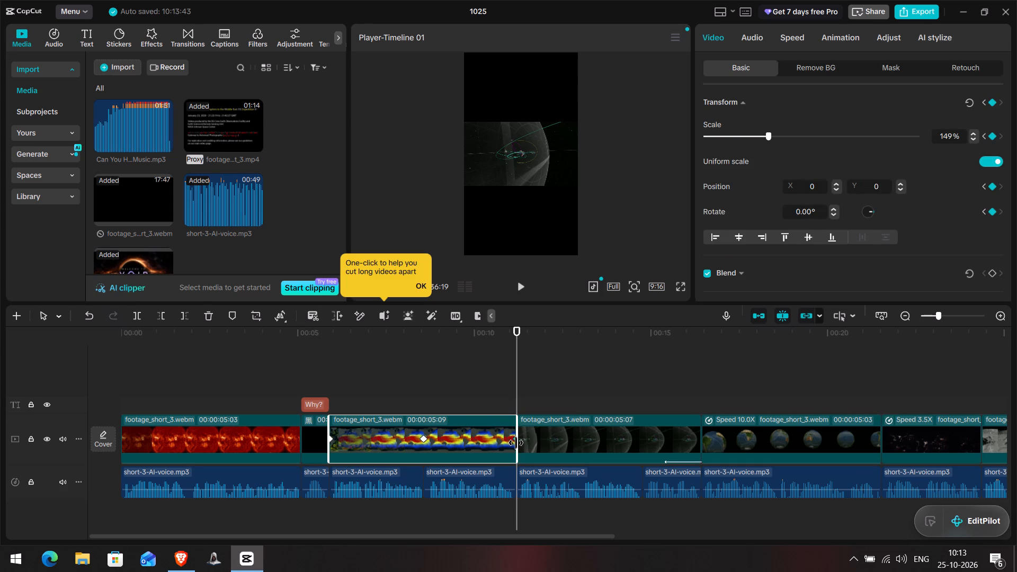
key(Delete)
click(481, 379)
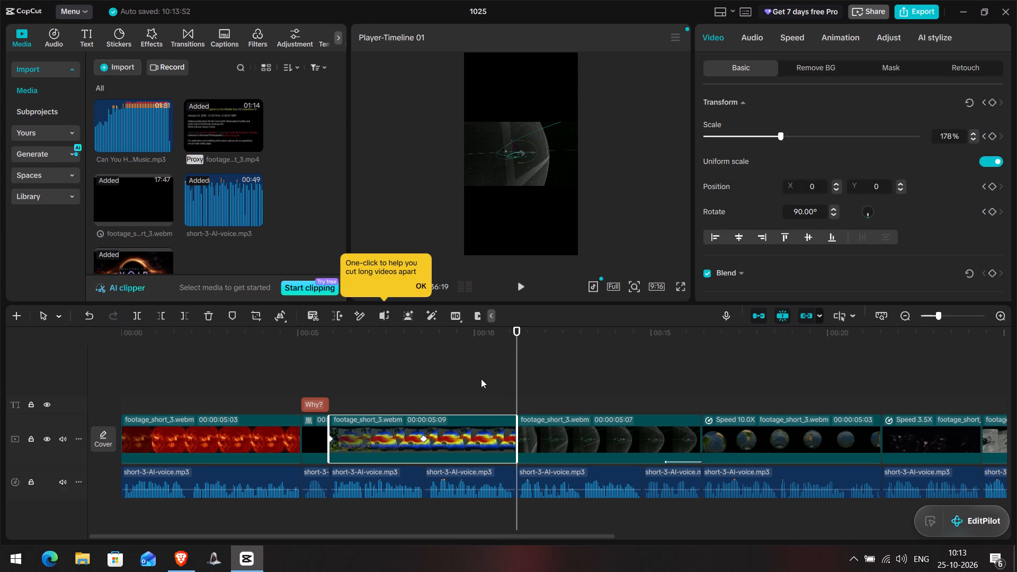
drag(481, 379, 512, 395)
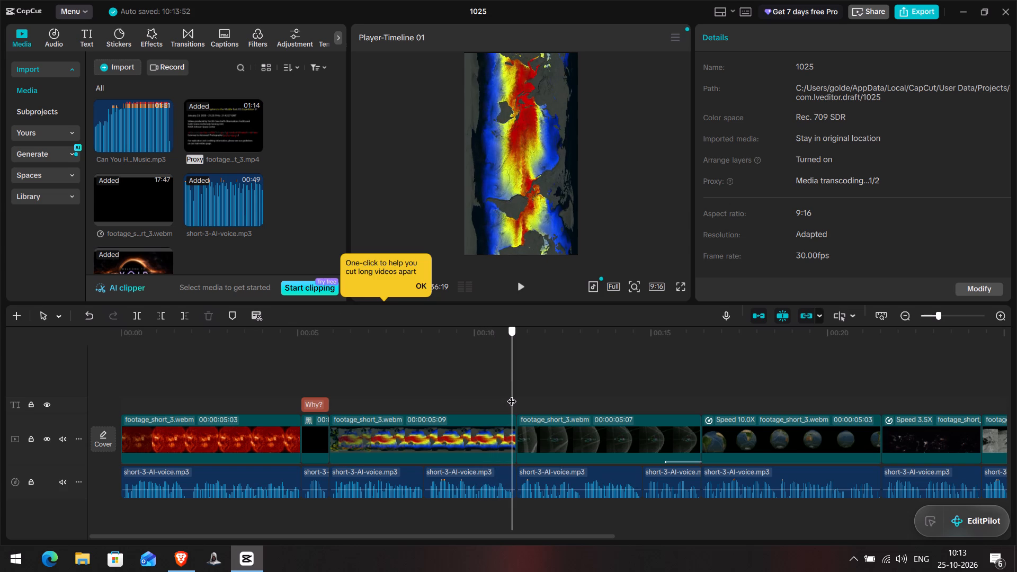
drag(512, 395, 512, 395)
click(527, 184)
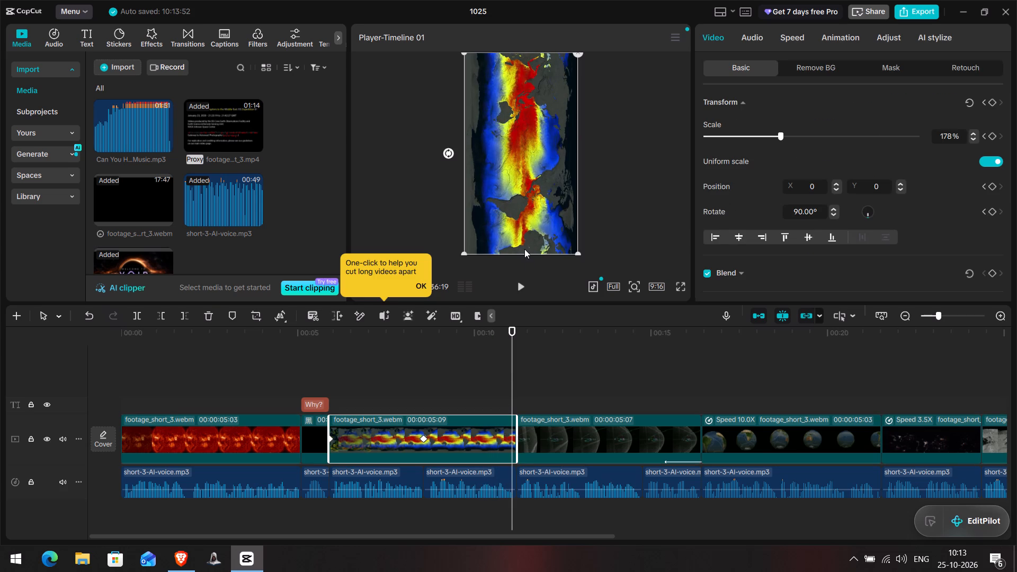
Add a transform keyframe at the end of the ocean map clip and set its scale to 174%.
click(512, 366)
click(994, 104)
click(783, 134)
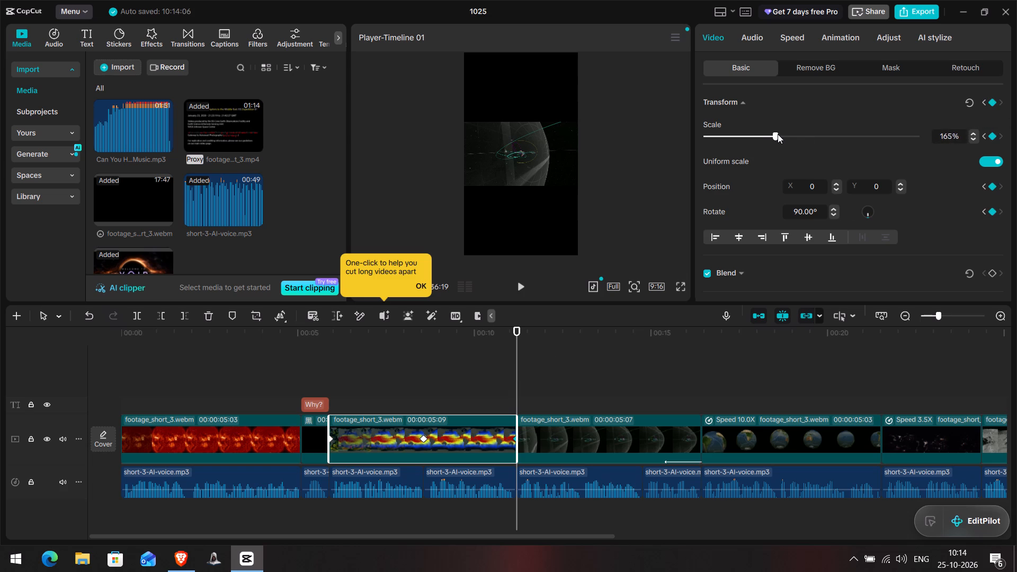
Play back the second half of the ocean map clip to check that it fills the vertical frame.
click(436, 364)
key(space)
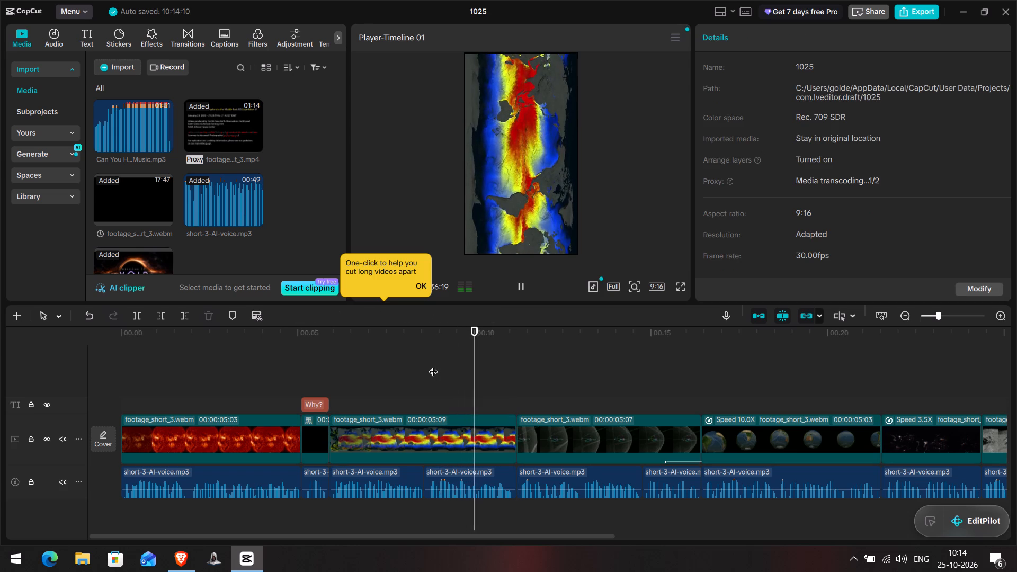
key(space)
key(space)
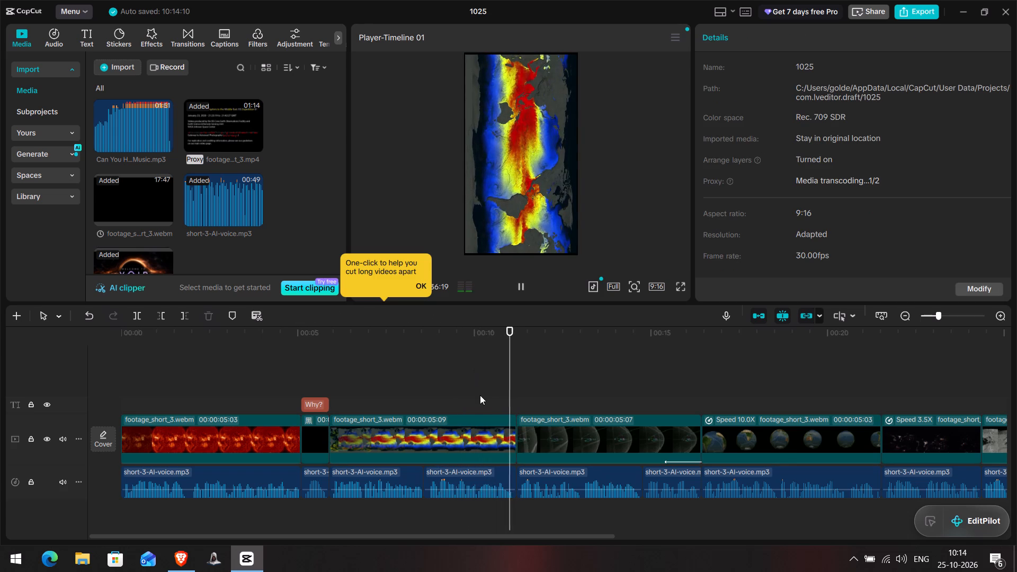
key(space)
click(397, 391)
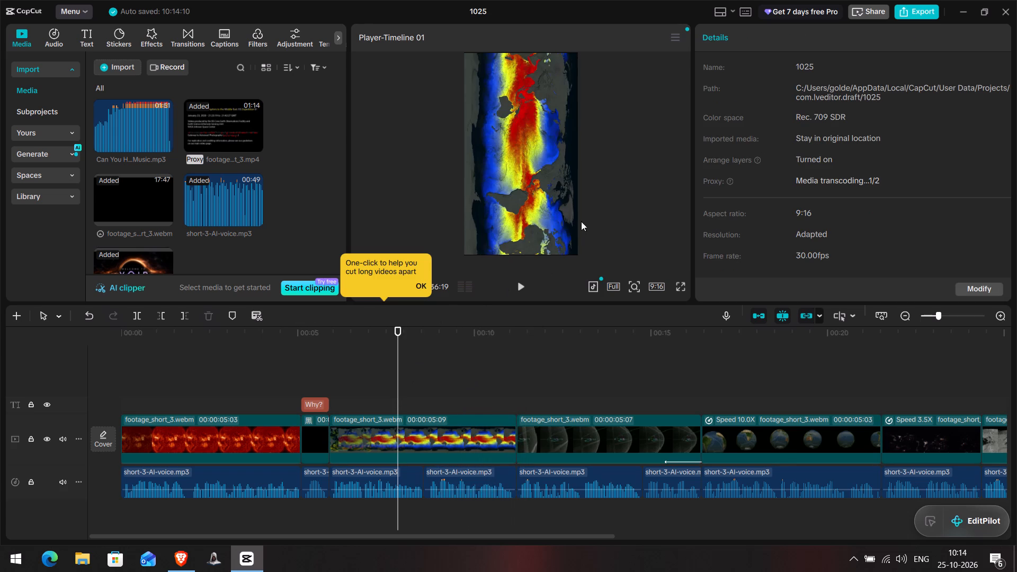
key(space)
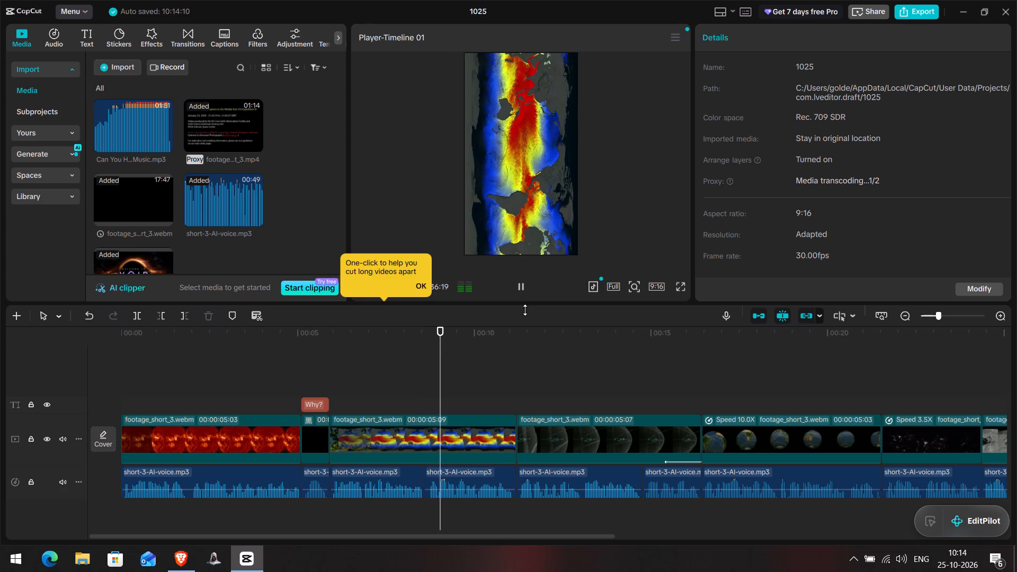
key(space)
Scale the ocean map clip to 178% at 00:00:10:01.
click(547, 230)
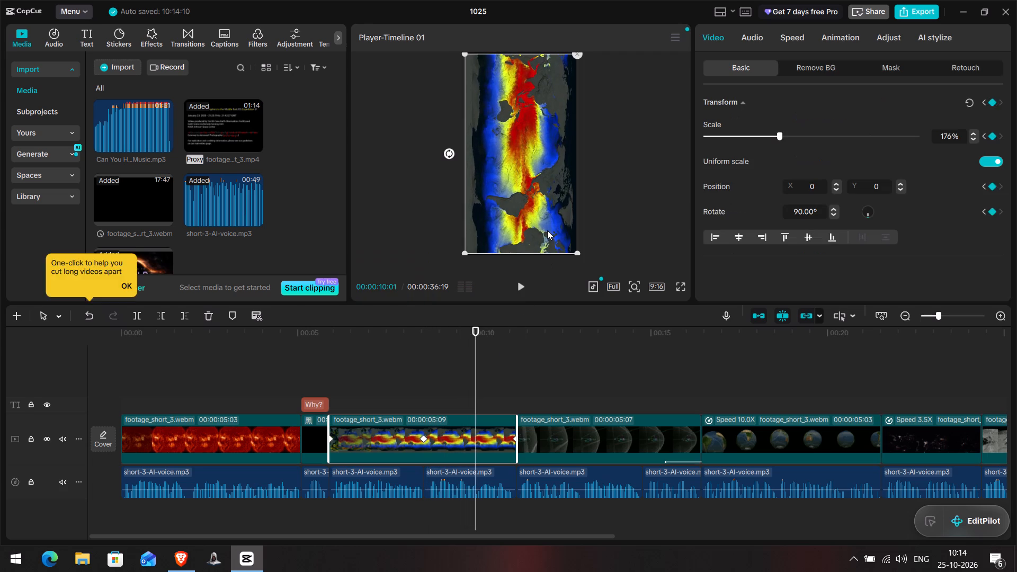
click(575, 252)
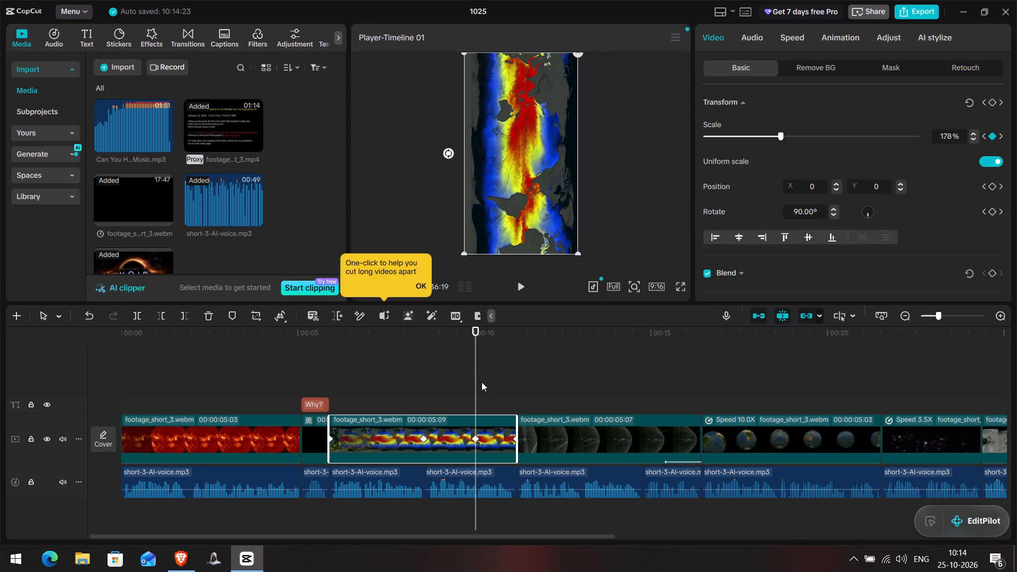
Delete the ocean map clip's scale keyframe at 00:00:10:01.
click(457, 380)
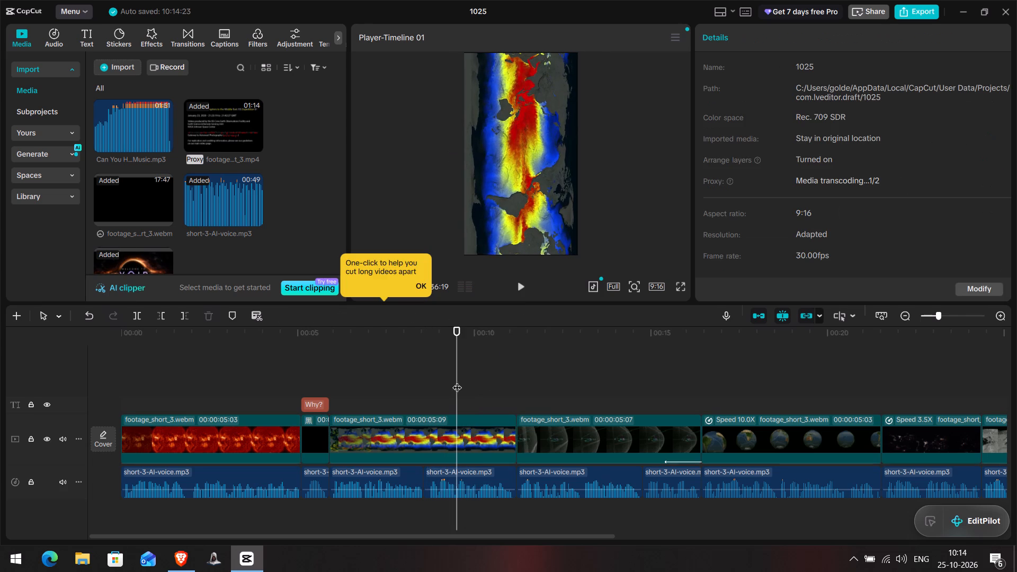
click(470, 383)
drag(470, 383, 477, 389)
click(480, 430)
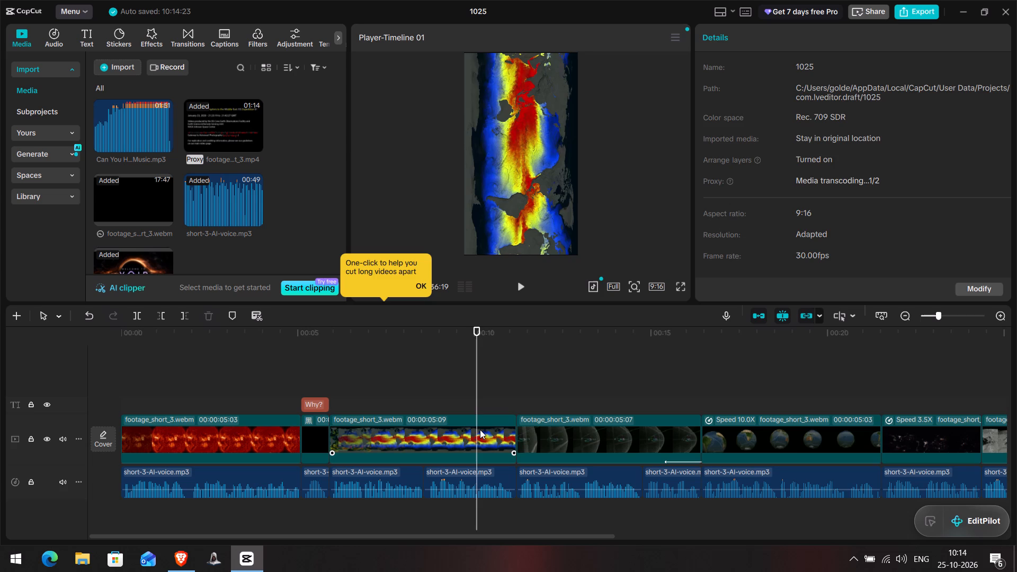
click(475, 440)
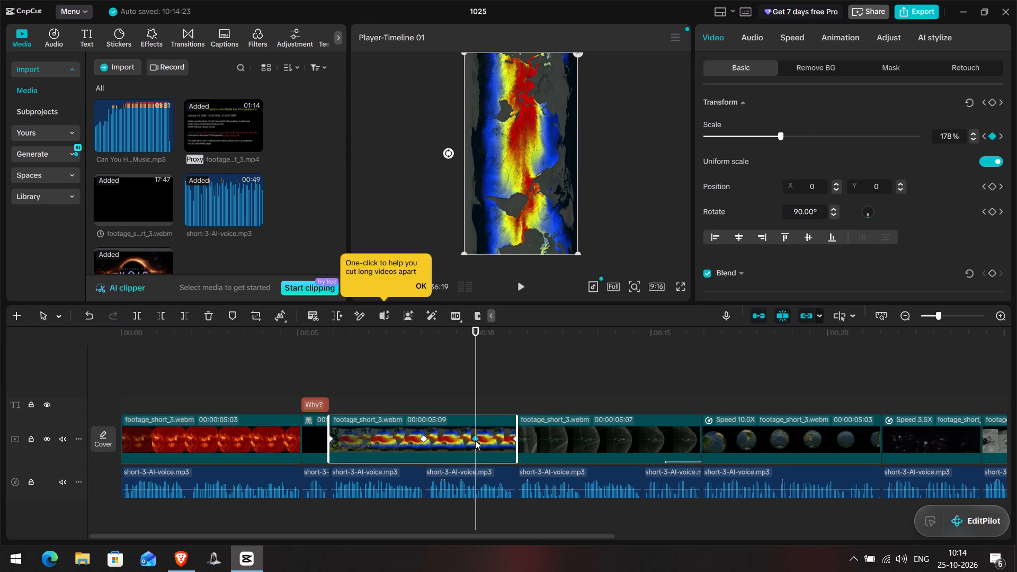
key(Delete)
Set the scale at the ocean map clip's end keyframe to 321% and play the clip back into the following one.
click(514, 441)
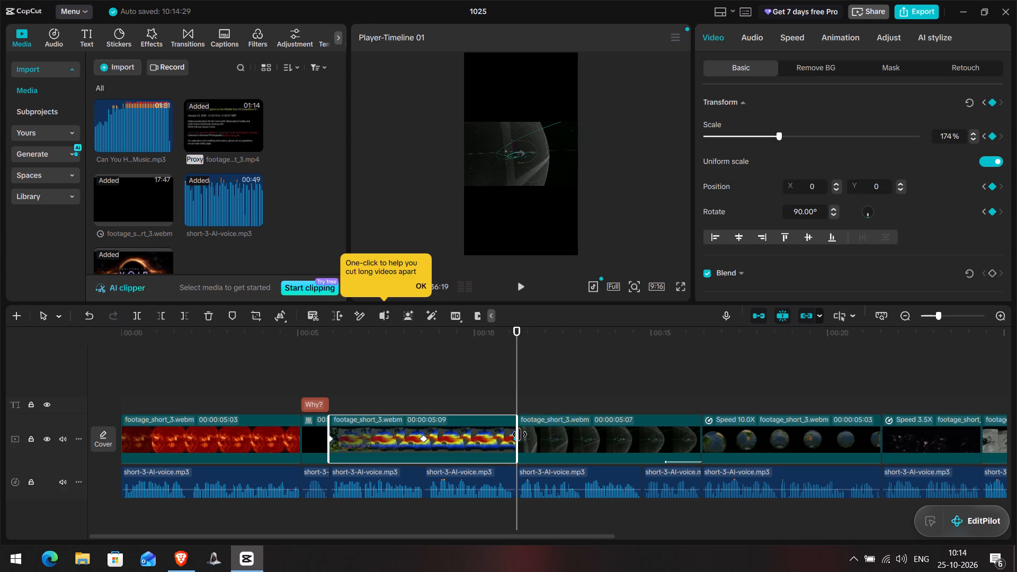
drag(787, 139, 841, 131)
click(429, 381)
key(space)
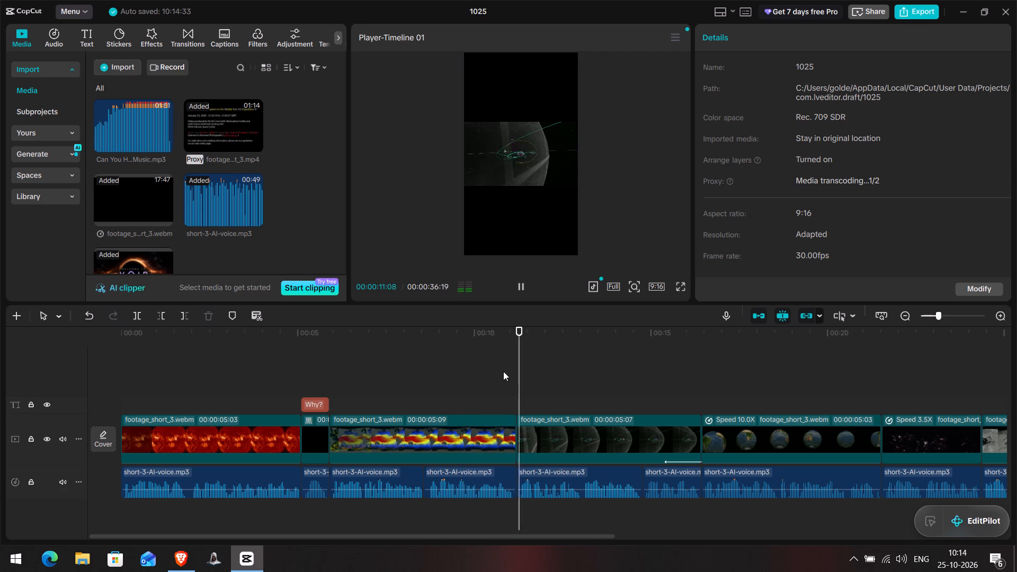
key(space)
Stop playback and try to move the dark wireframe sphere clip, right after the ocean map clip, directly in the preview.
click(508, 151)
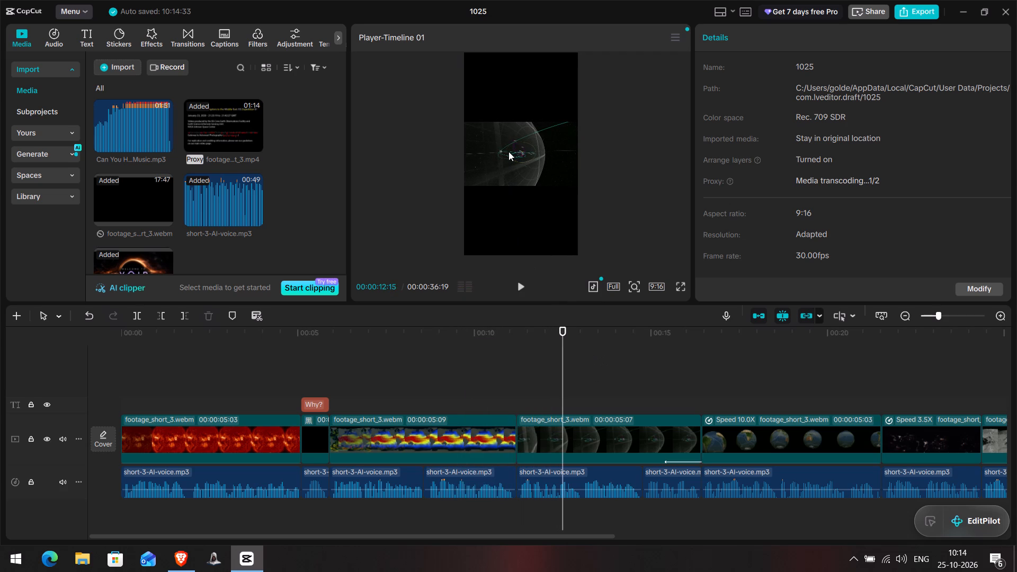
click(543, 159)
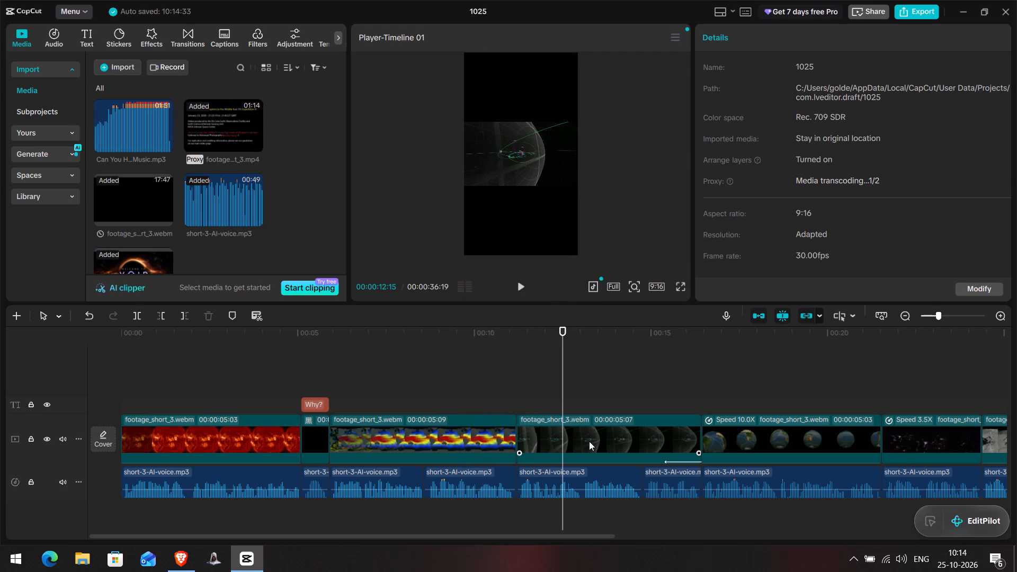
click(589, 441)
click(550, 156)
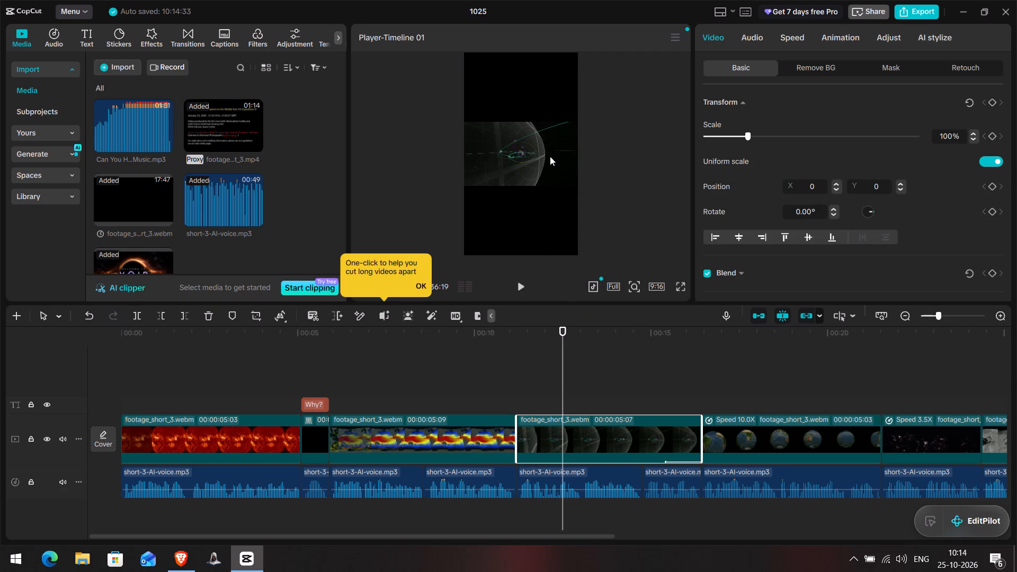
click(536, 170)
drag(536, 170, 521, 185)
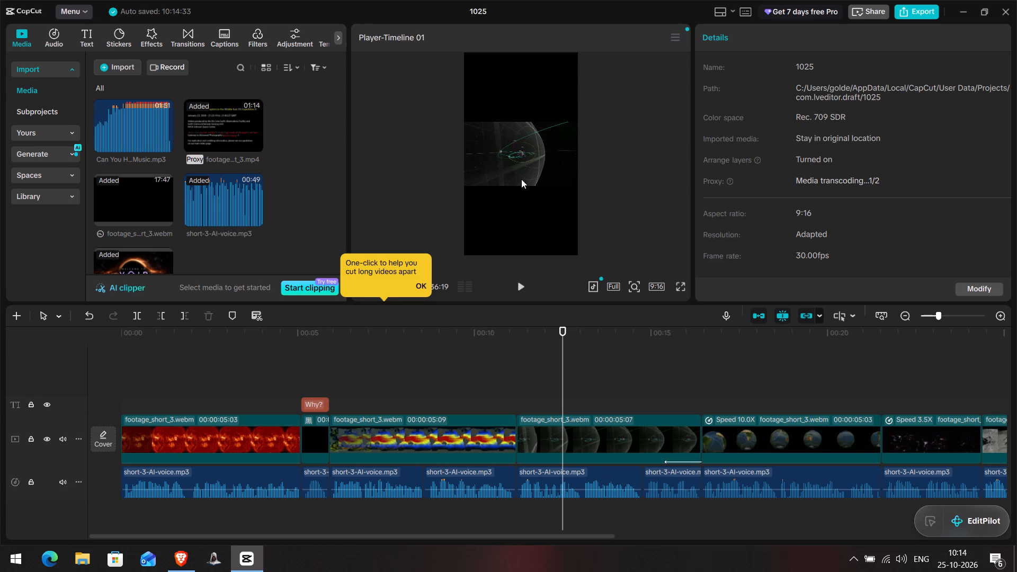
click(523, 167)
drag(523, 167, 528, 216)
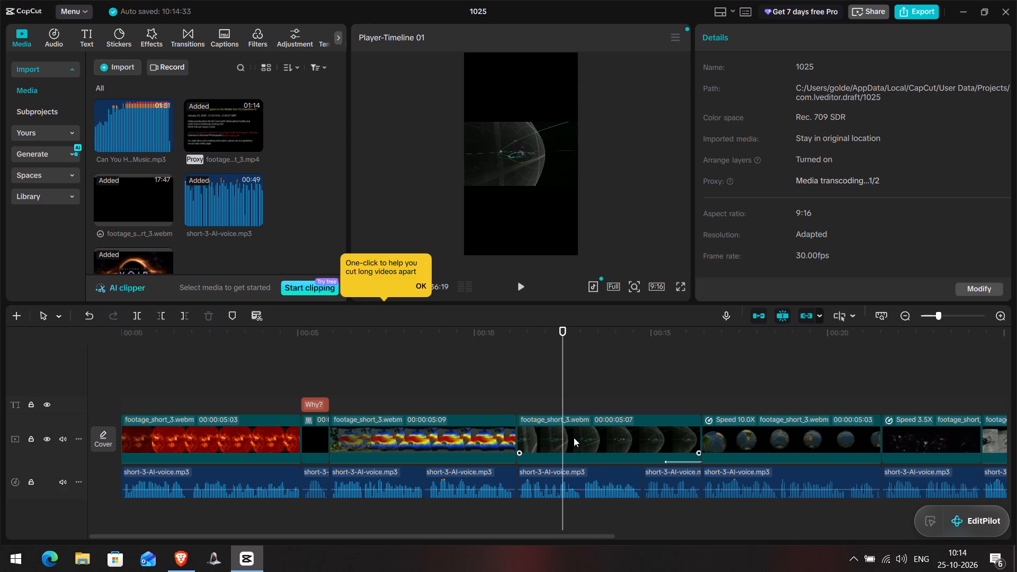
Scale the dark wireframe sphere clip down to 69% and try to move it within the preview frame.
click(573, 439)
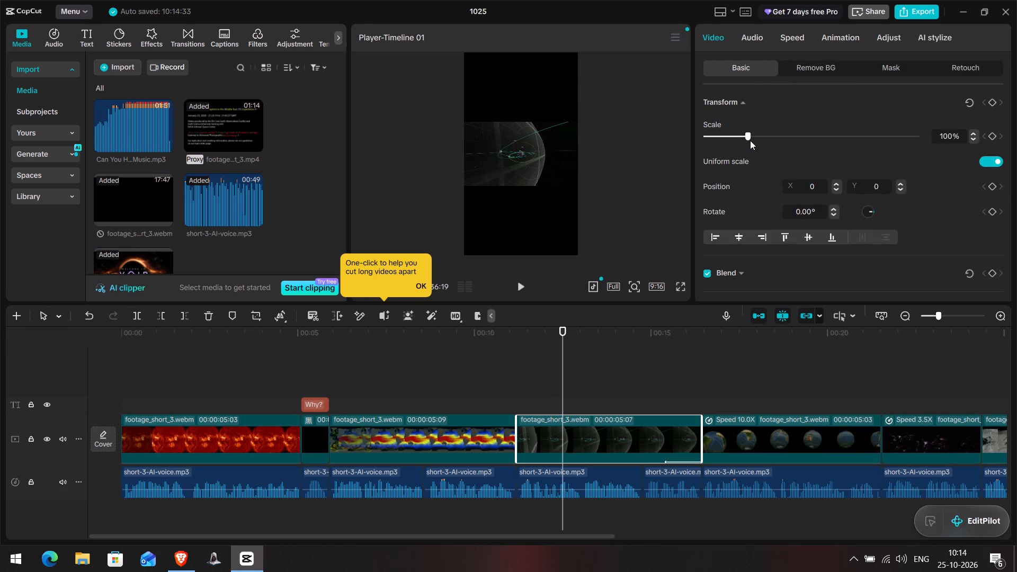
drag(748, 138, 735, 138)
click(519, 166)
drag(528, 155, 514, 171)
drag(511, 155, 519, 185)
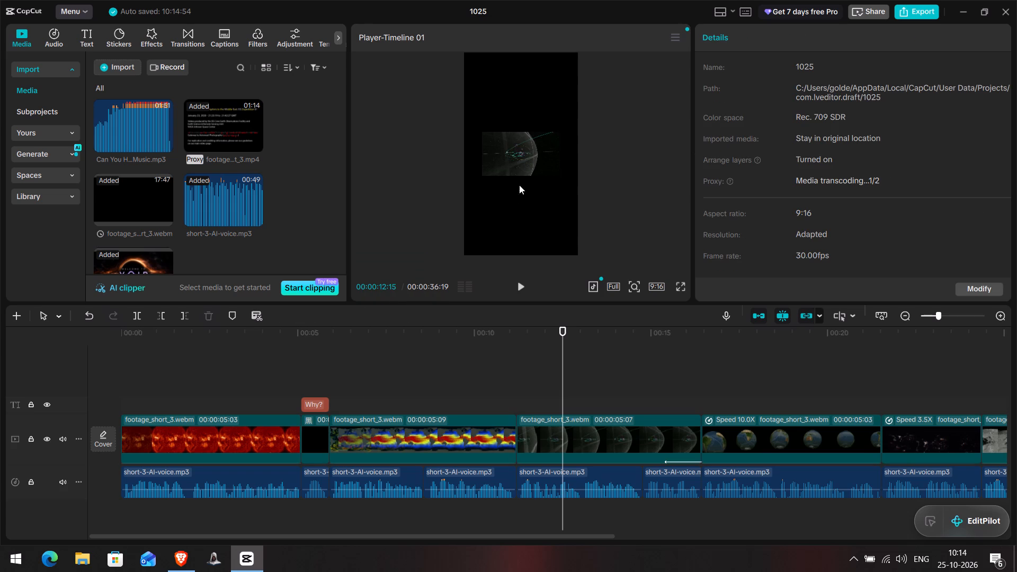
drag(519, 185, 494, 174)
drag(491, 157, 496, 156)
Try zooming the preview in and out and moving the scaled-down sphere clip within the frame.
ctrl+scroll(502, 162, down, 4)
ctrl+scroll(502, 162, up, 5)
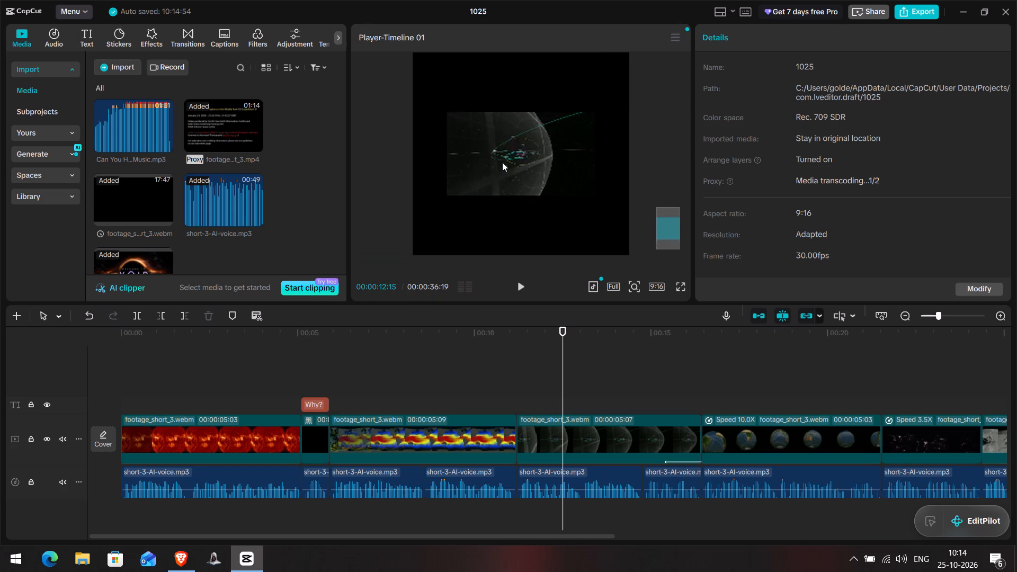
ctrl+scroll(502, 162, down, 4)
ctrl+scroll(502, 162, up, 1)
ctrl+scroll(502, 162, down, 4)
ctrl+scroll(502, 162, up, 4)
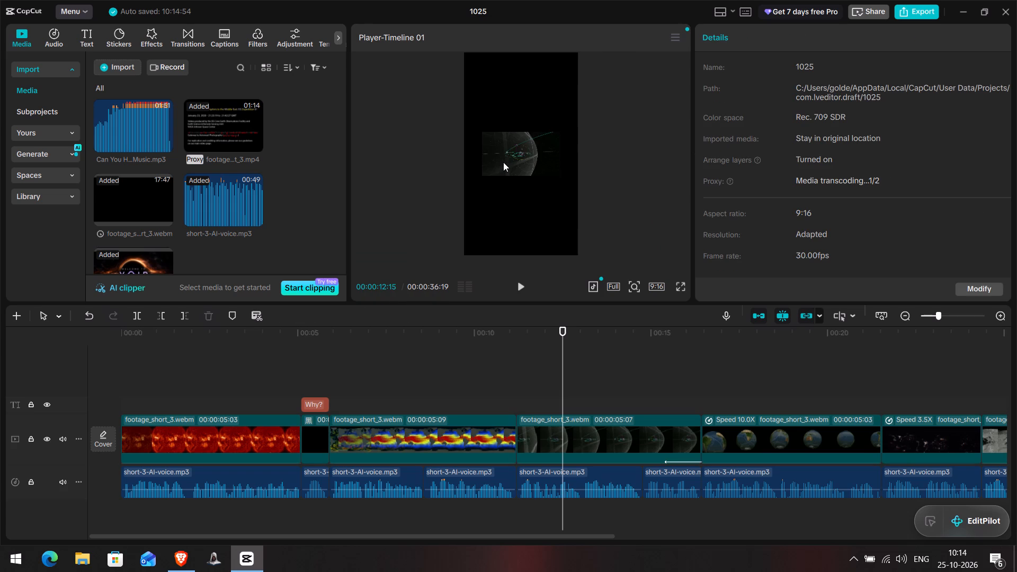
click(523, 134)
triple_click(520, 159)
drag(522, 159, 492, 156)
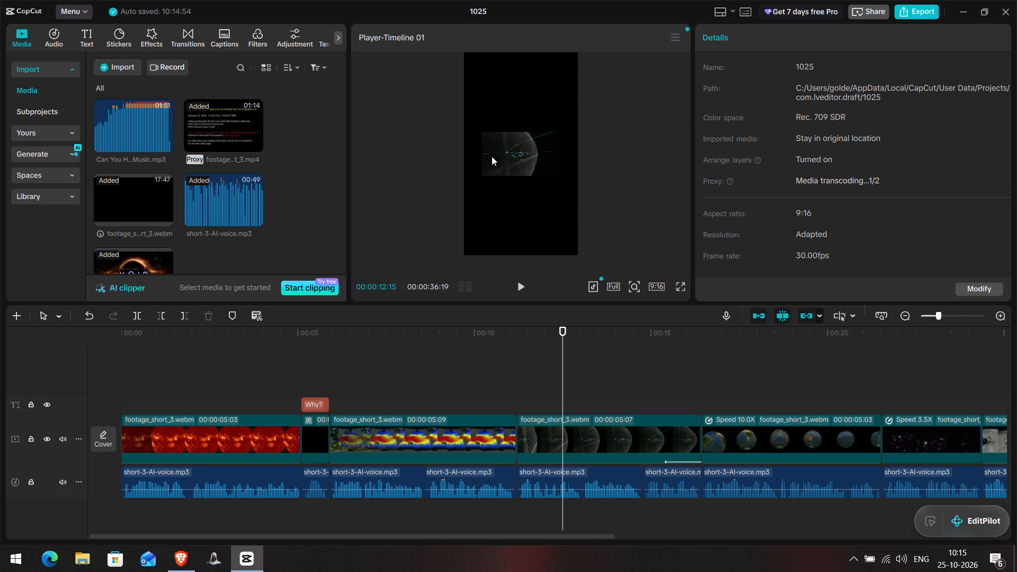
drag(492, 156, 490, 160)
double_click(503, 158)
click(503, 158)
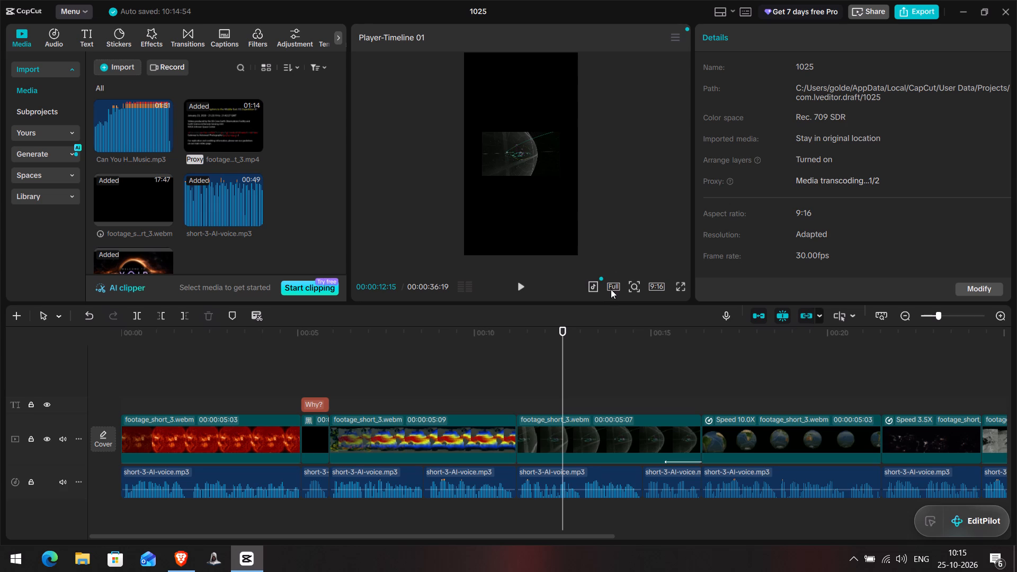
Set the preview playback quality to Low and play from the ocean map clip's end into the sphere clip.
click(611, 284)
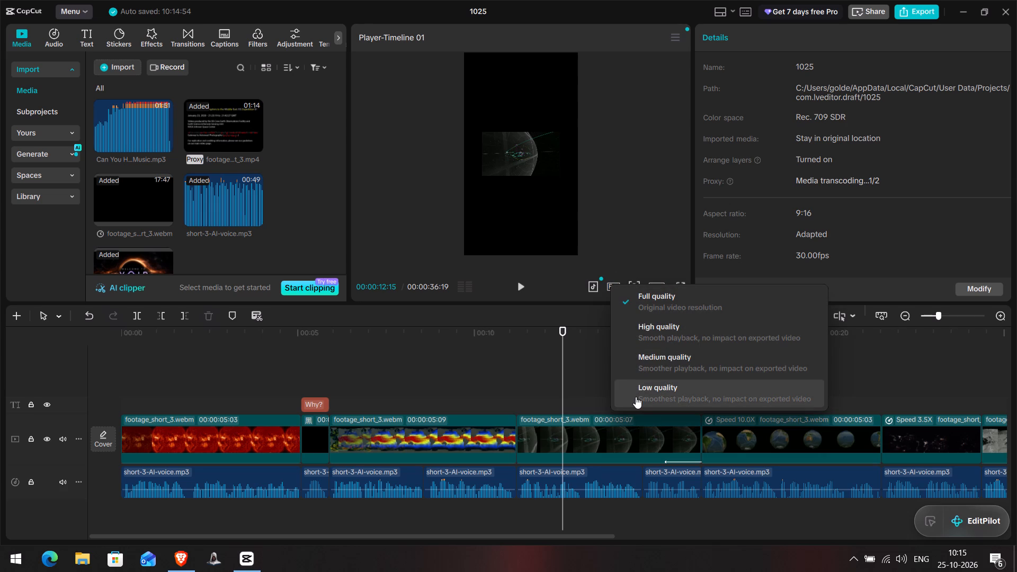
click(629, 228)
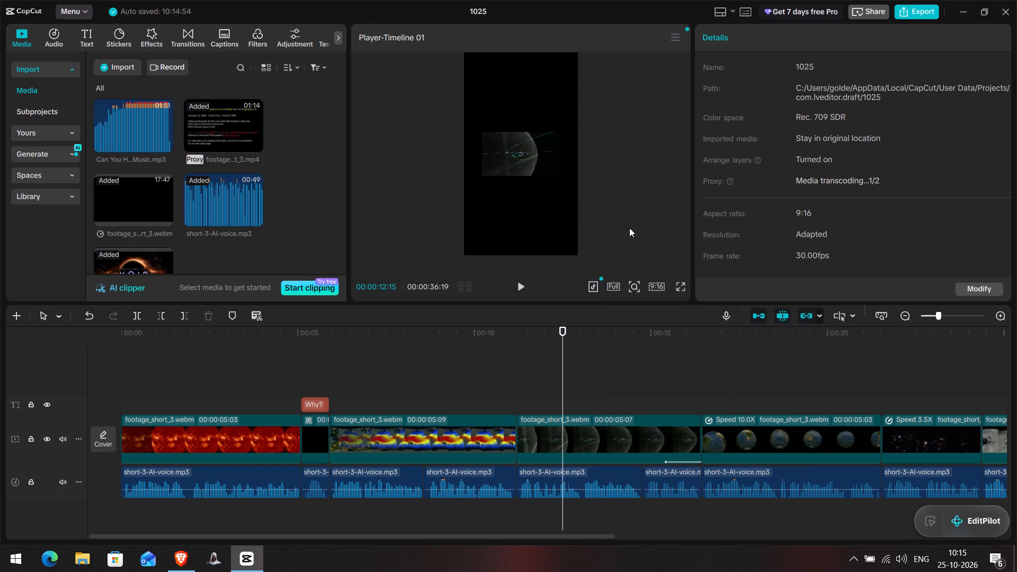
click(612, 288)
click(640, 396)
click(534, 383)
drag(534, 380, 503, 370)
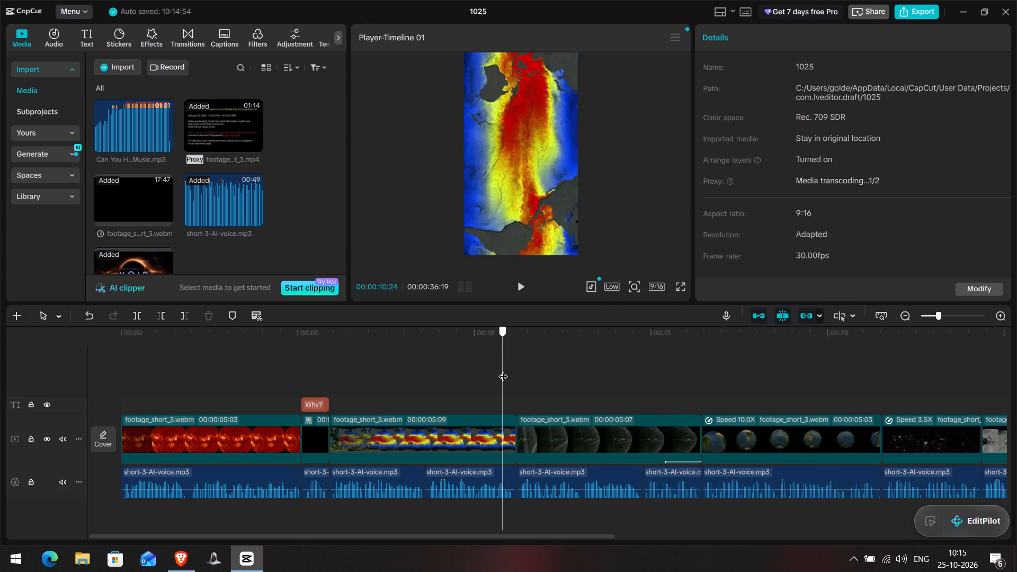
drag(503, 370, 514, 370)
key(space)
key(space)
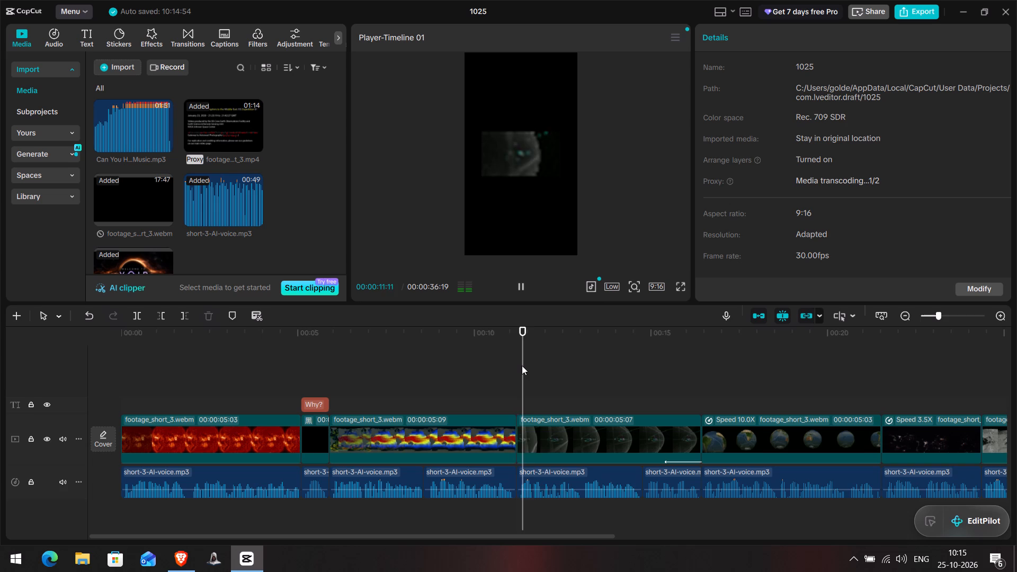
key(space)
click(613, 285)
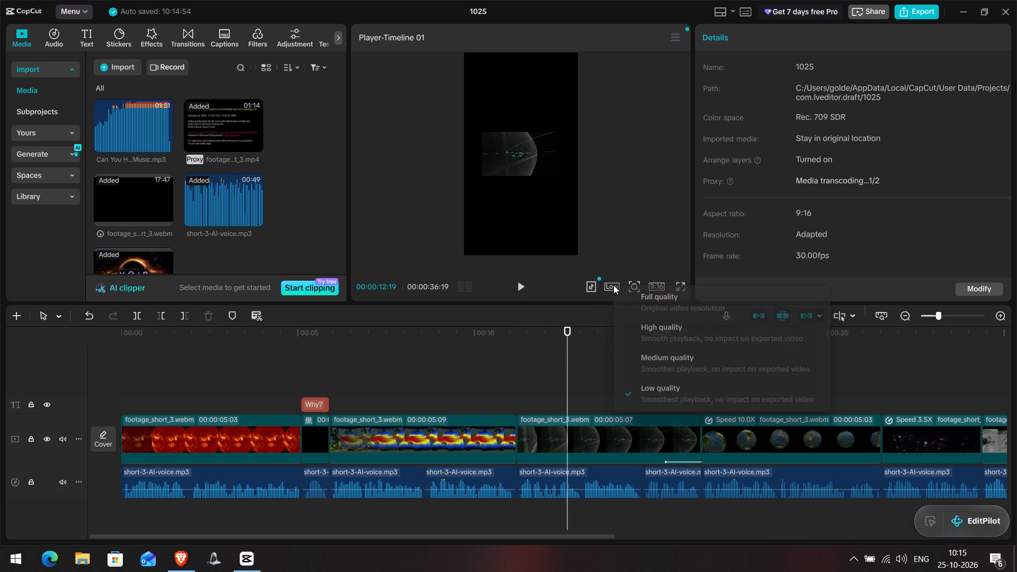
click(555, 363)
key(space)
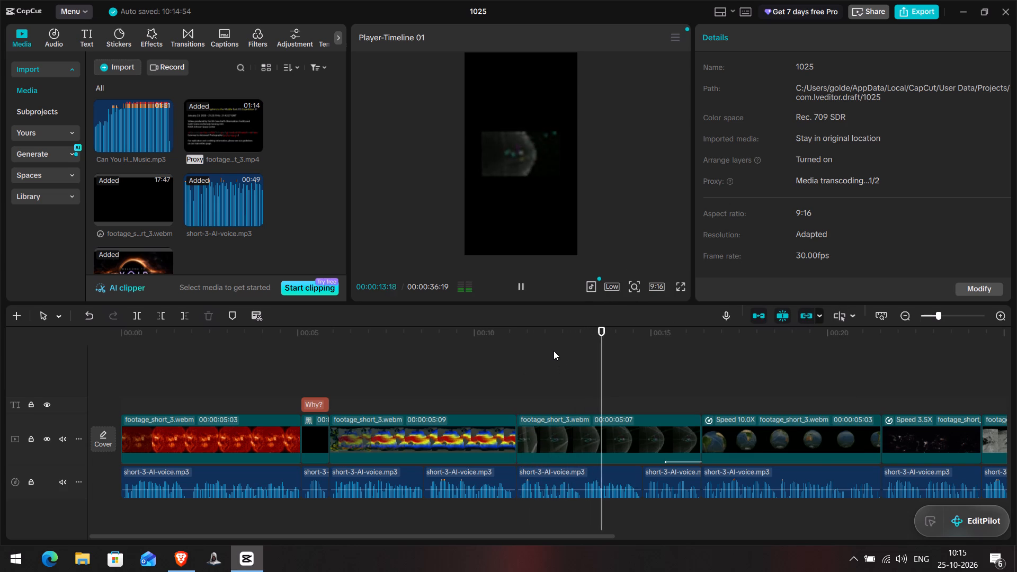
Set the preview playback quality to Medium and play the sphere clip from 00:00:12:05.
click(551, 335)
click(611, 291)
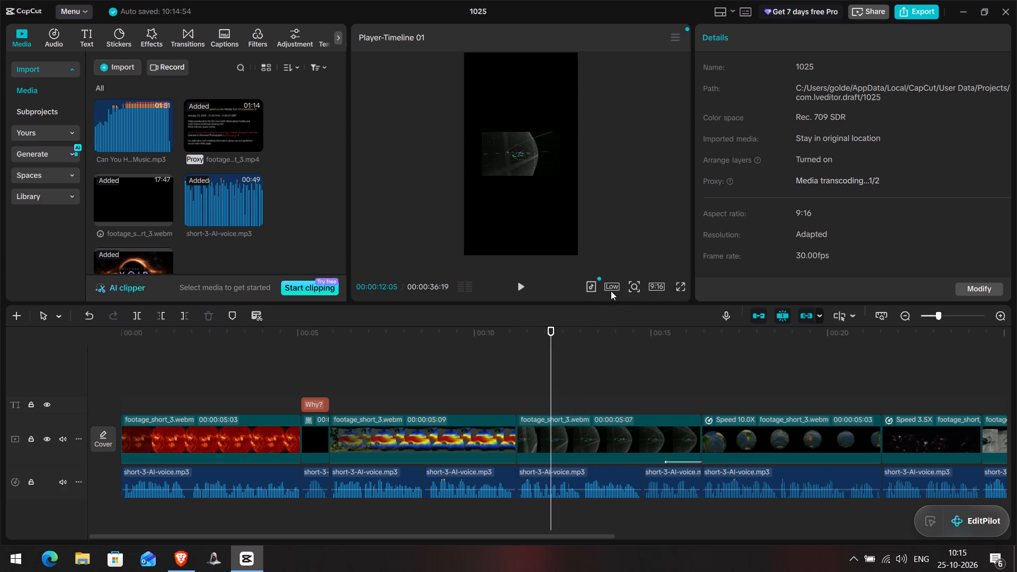
click(611, 288)
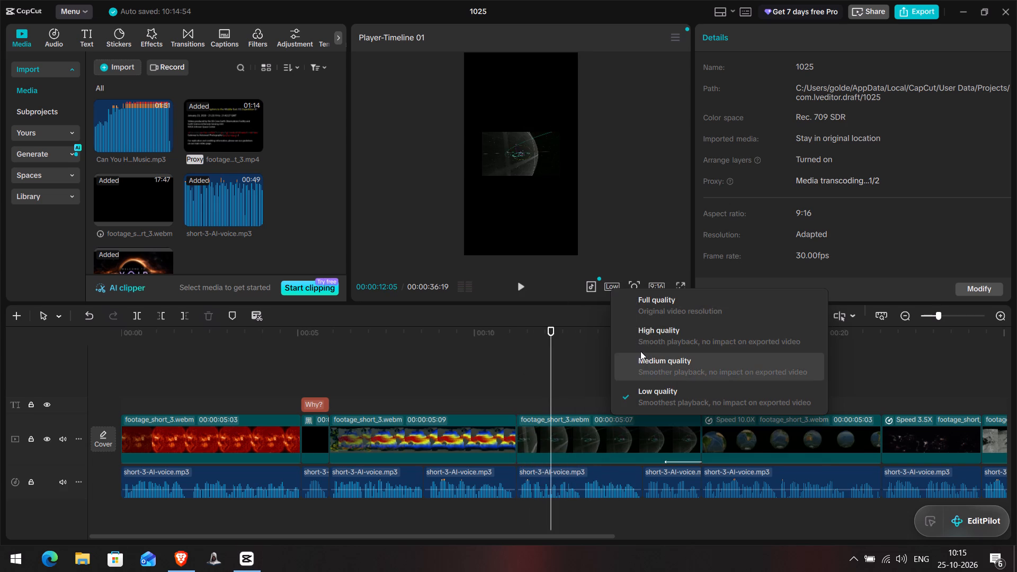
click(636, 358)
key(space)
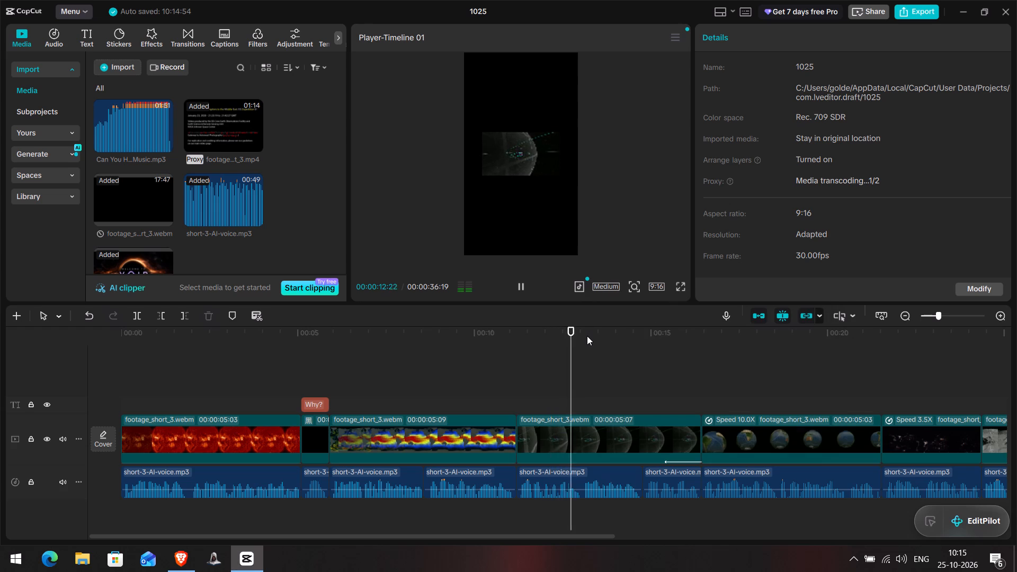
key(space)
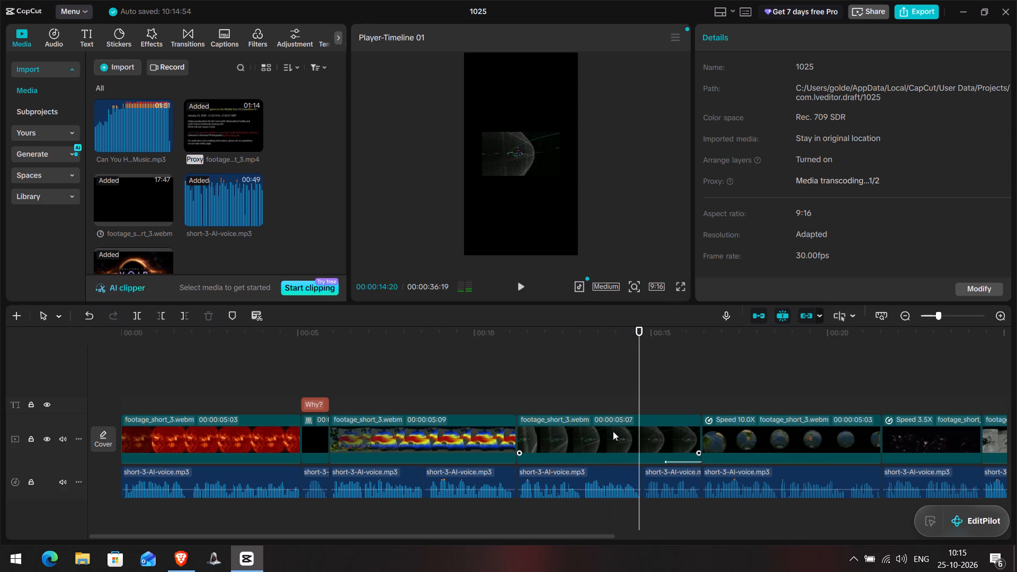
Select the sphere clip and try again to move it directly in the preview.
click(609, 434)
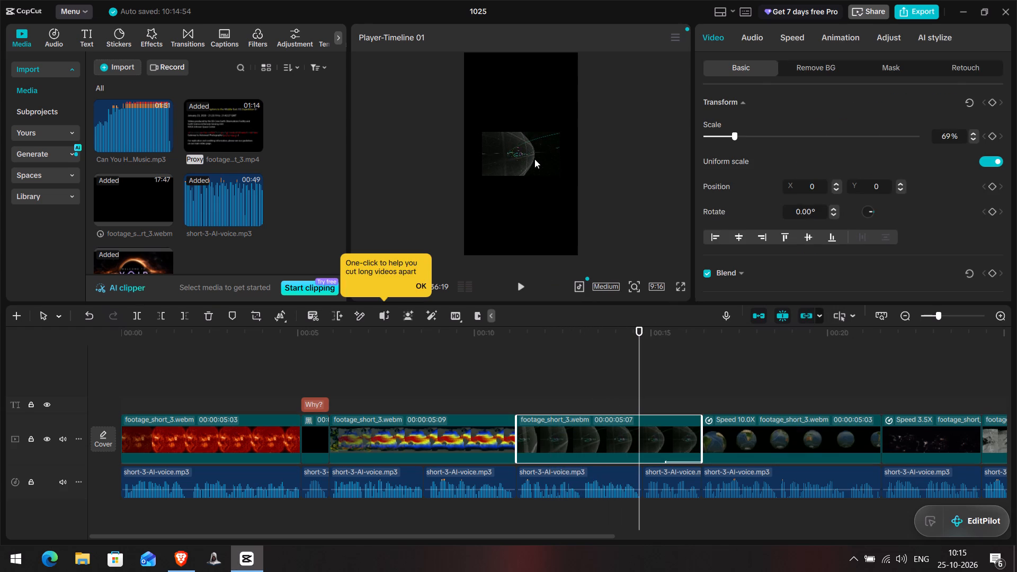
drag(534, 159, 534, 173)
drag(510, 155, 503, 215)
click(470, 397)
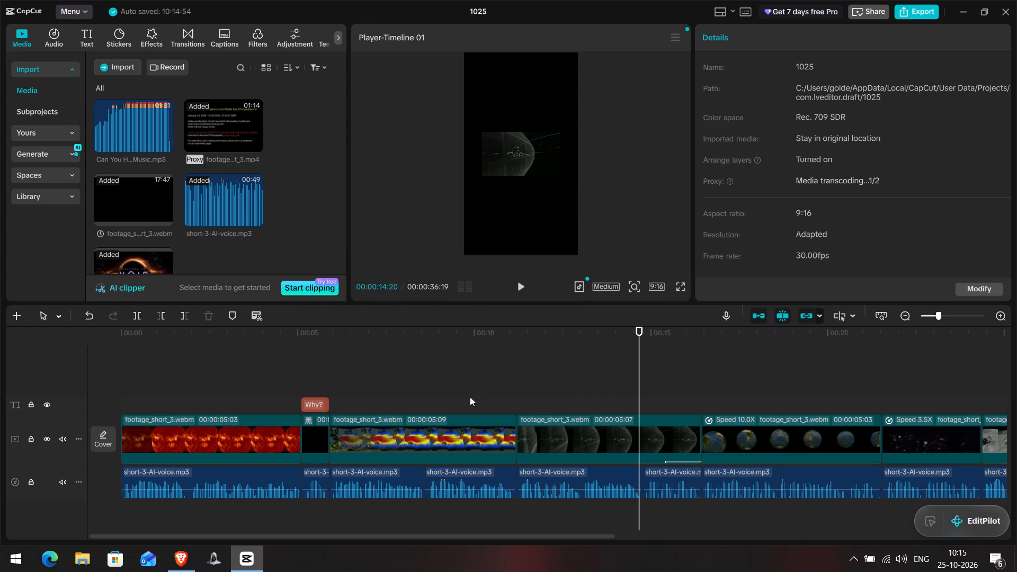
Scale the dark wireframe sphere clip to 212%.
click(463, 436)
click(570, 434)
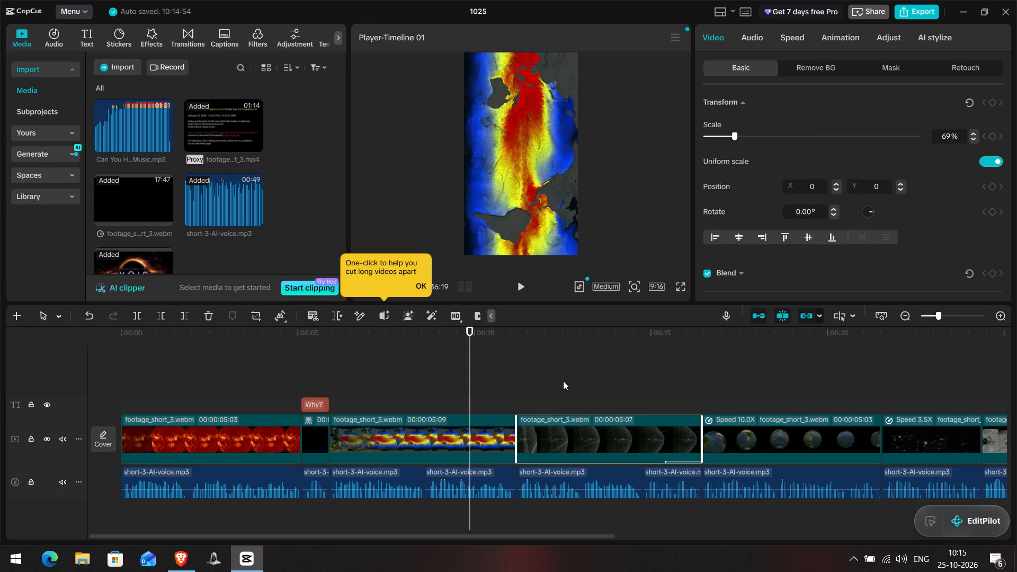
click(556, 384)
drag(556, 384, 596, 400)
click(577, 431)
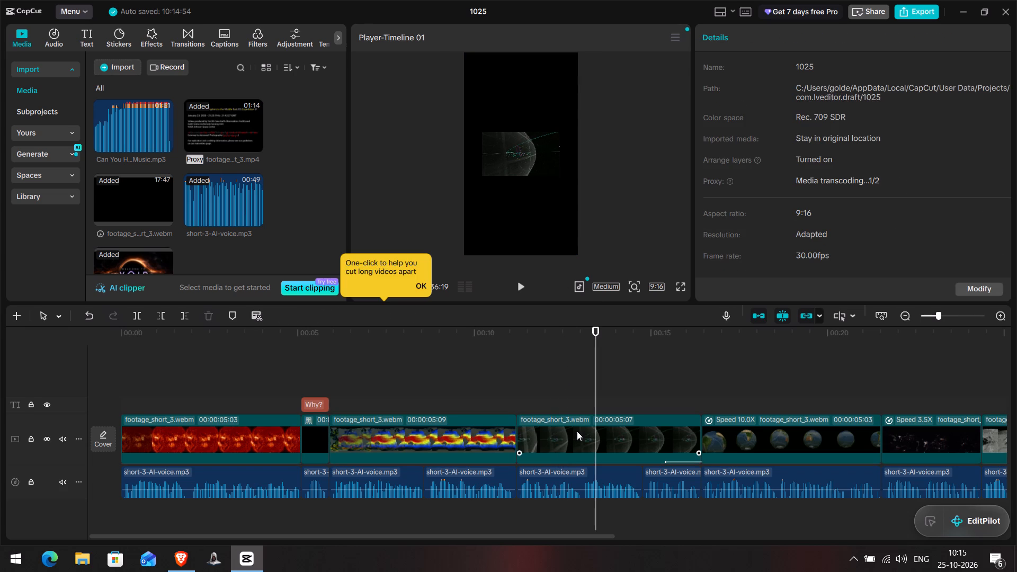
drag(731, 135, 771, 134)
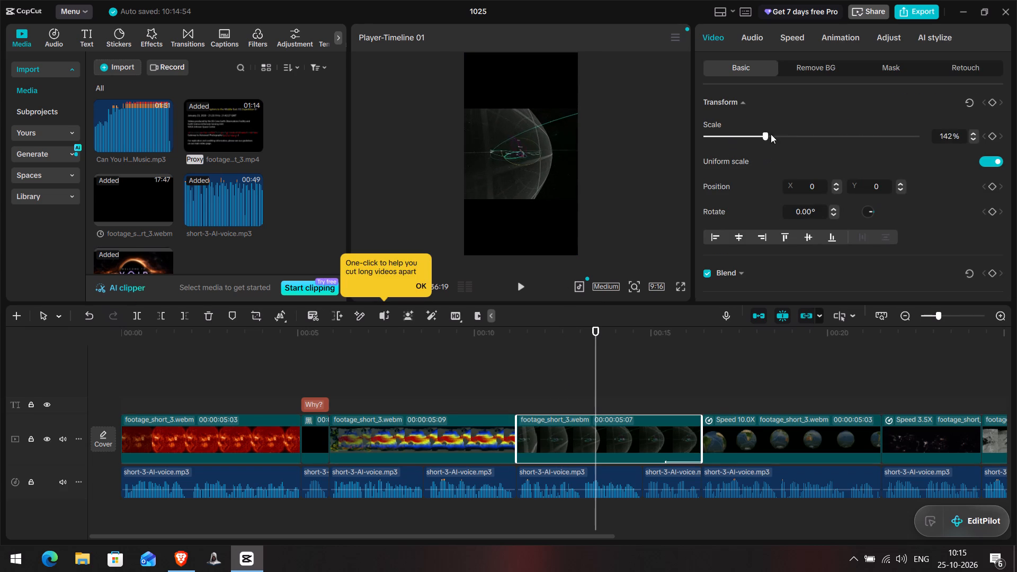
drag(771, 134, 790, 133)
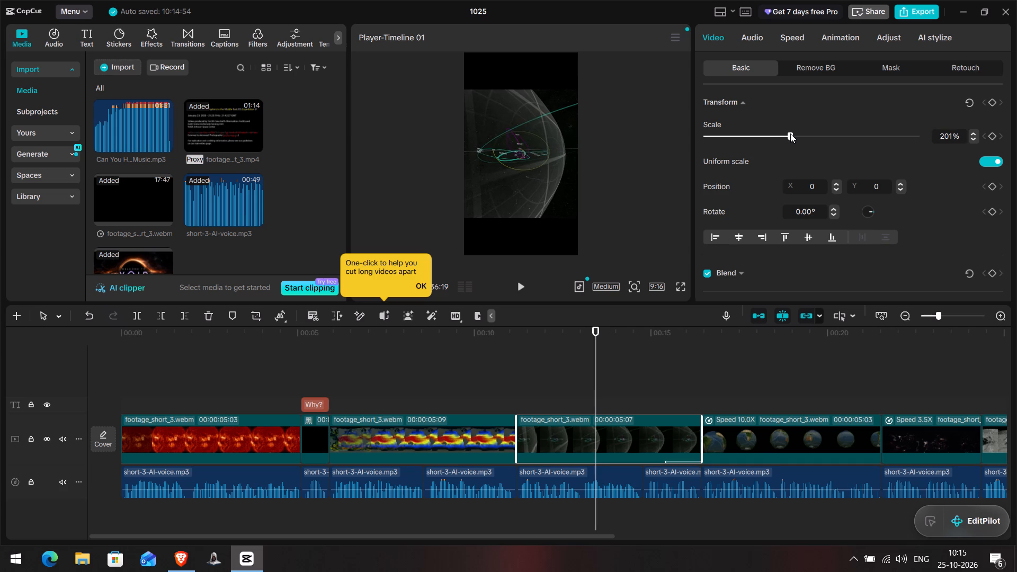
drag(790, 133, 795, 133)
Play back the enlarged sphere clip, the 10.0X globe clip and the 3.5X lights clip to check their vertical framing.
click(495, 367)
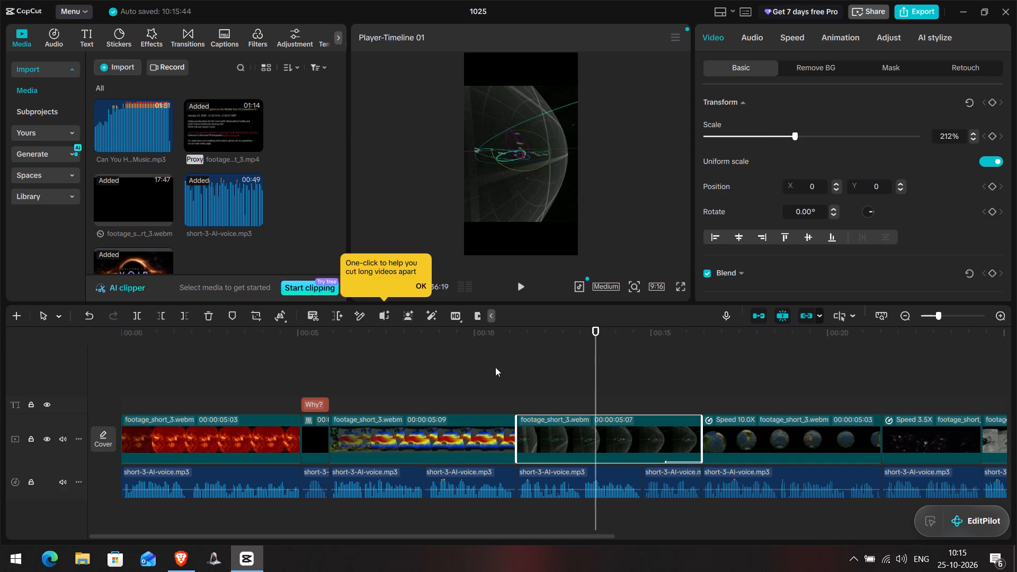
key(space)
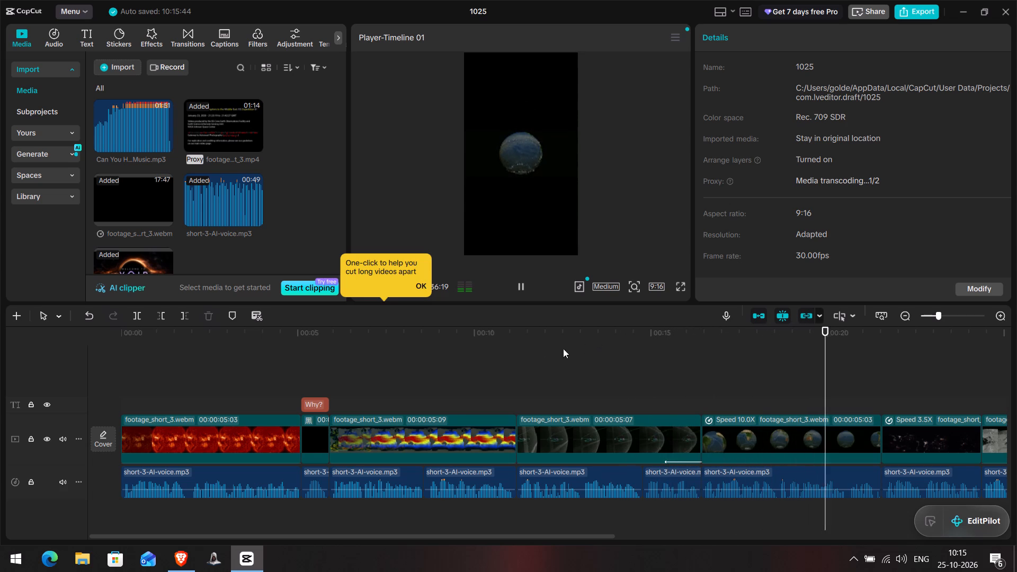
drag(472, 538, 498, 537)
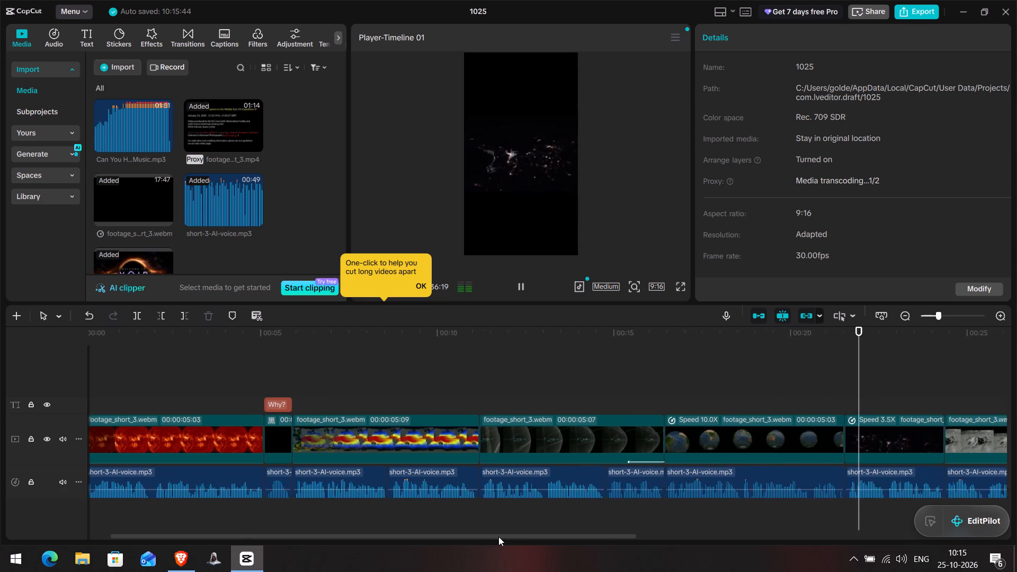
drag(498, 537, 521, 537)
click(515, 184)
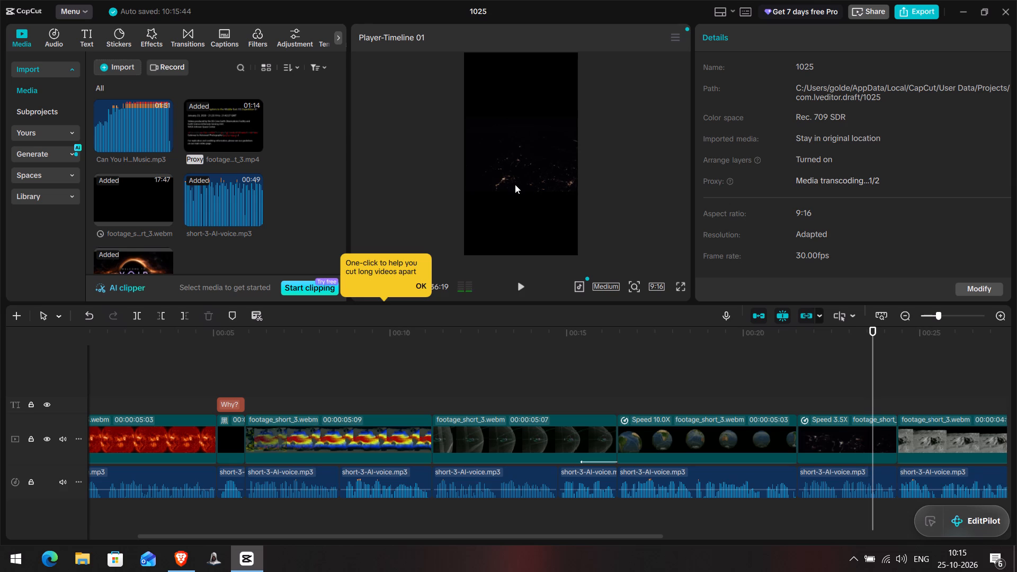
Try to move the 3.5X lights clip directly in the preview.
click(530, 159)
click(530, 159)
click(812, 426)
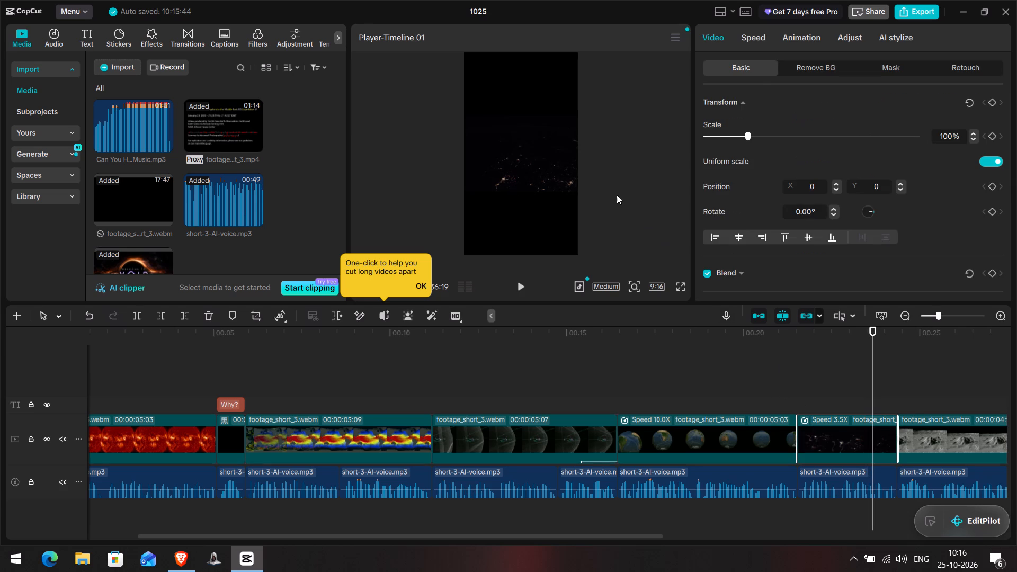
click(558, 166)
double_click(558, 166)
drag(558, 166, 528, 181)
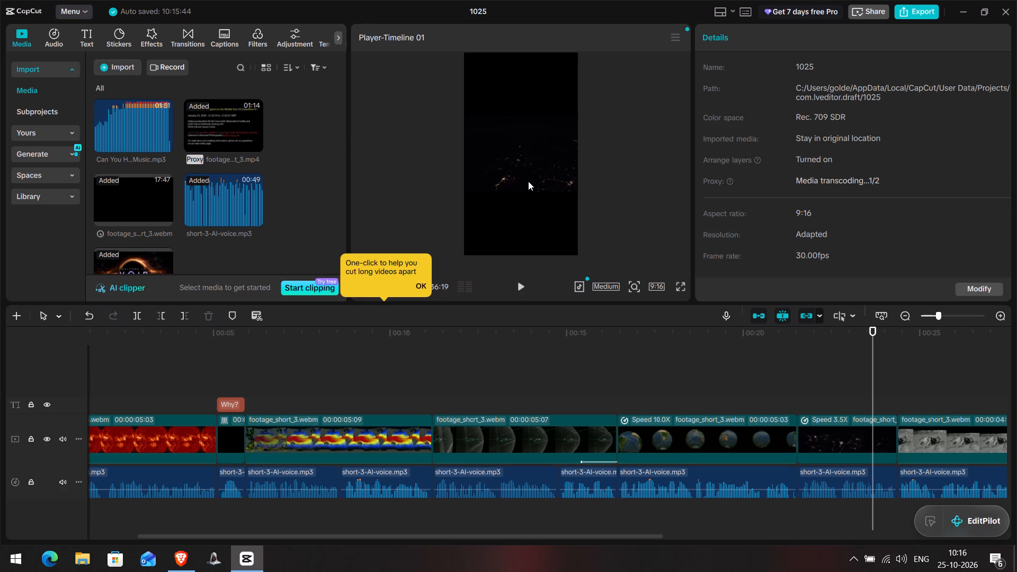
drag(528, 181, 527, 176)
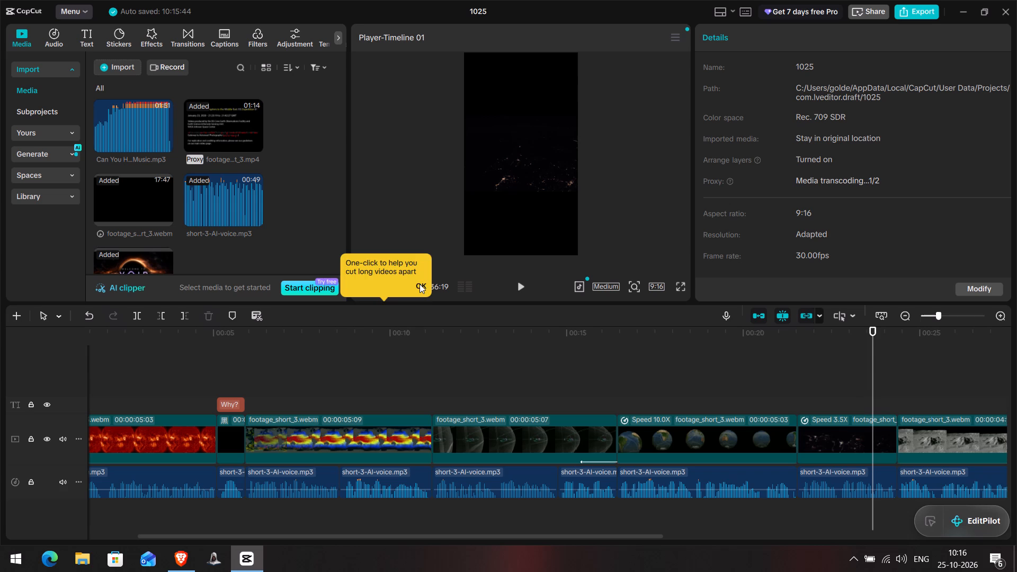
Dismiss the tip about splitting long videos with the AI clipper.
click(420, 287)
Go to 00:00:09:20 and check whether the coloured map clip can be selected directly in the preview.
click(379, 356)
click(488, 210)
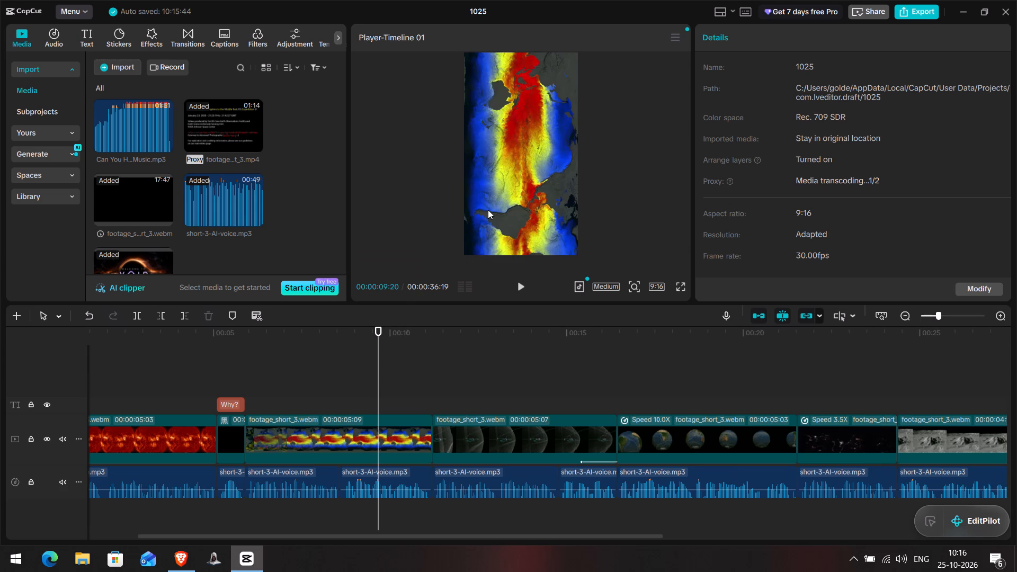
click(831, 450)
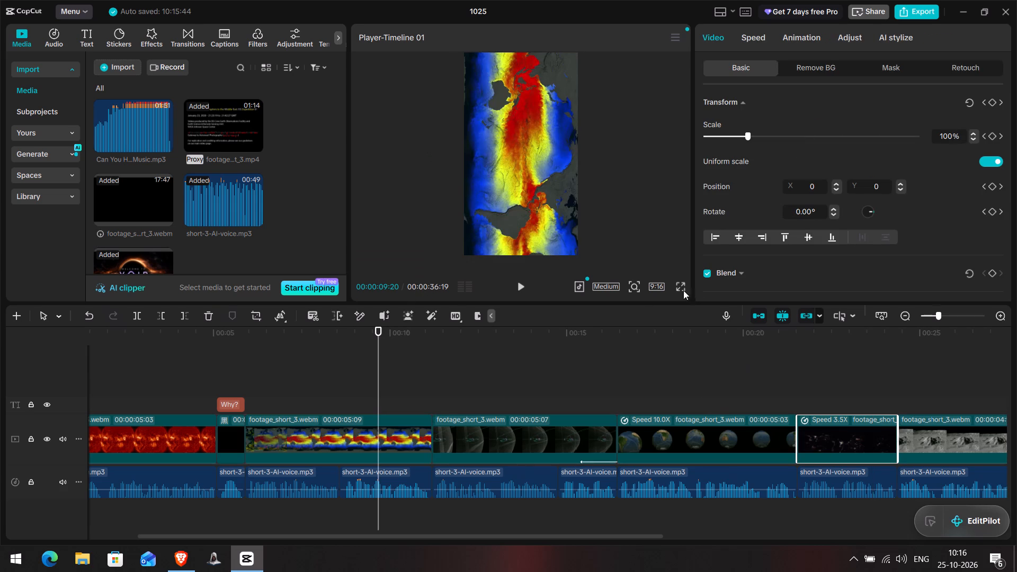
click(505, 164)
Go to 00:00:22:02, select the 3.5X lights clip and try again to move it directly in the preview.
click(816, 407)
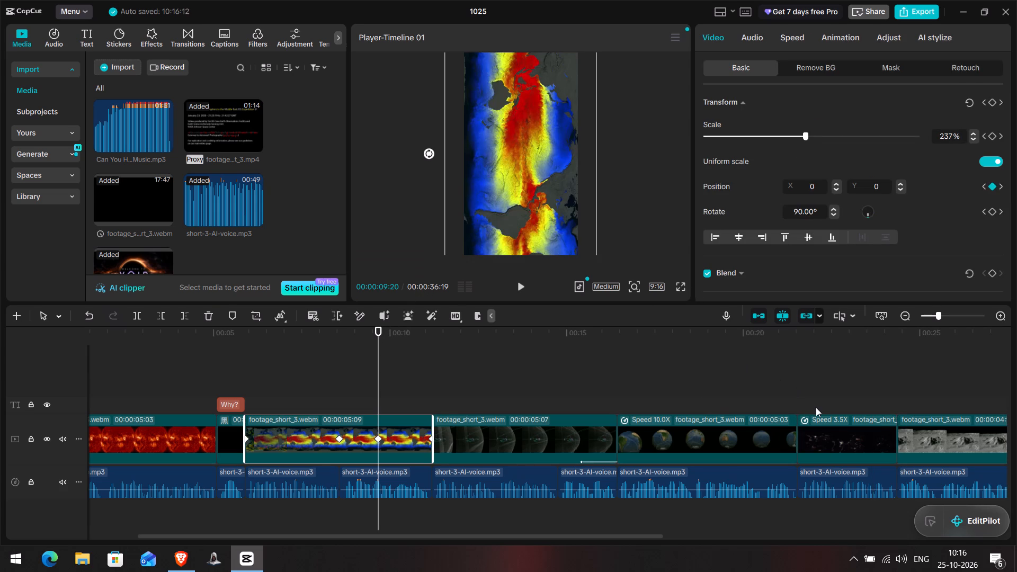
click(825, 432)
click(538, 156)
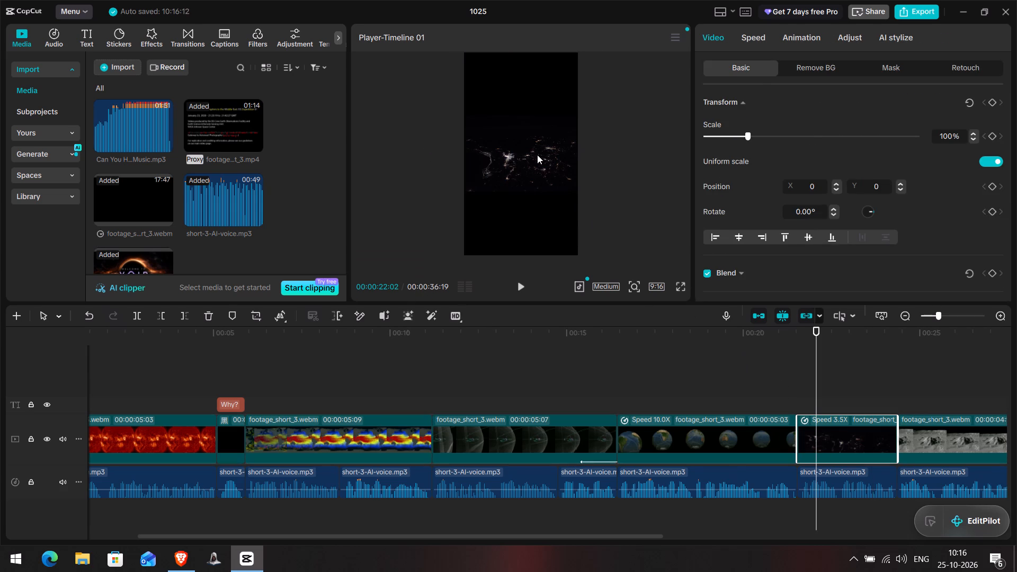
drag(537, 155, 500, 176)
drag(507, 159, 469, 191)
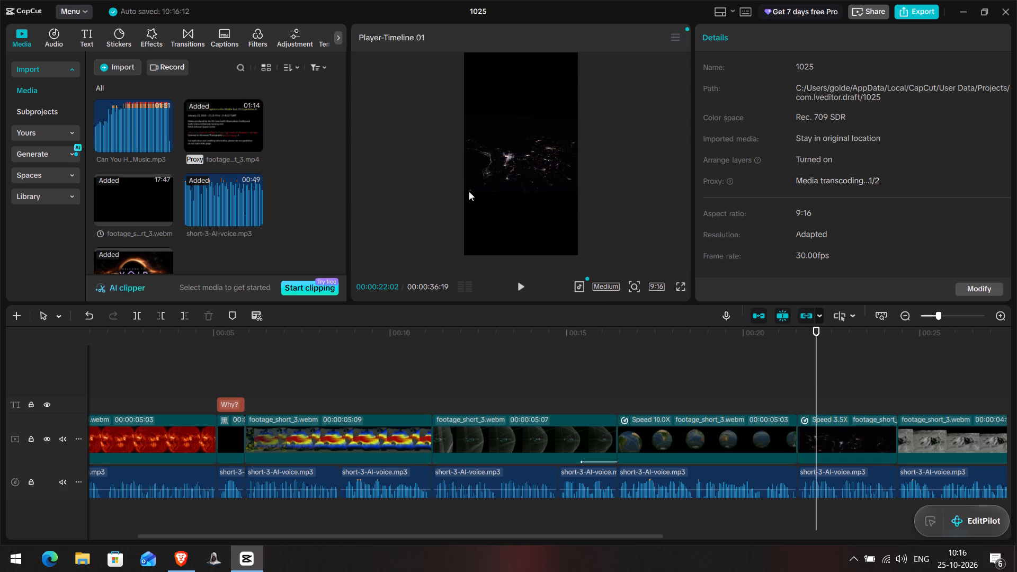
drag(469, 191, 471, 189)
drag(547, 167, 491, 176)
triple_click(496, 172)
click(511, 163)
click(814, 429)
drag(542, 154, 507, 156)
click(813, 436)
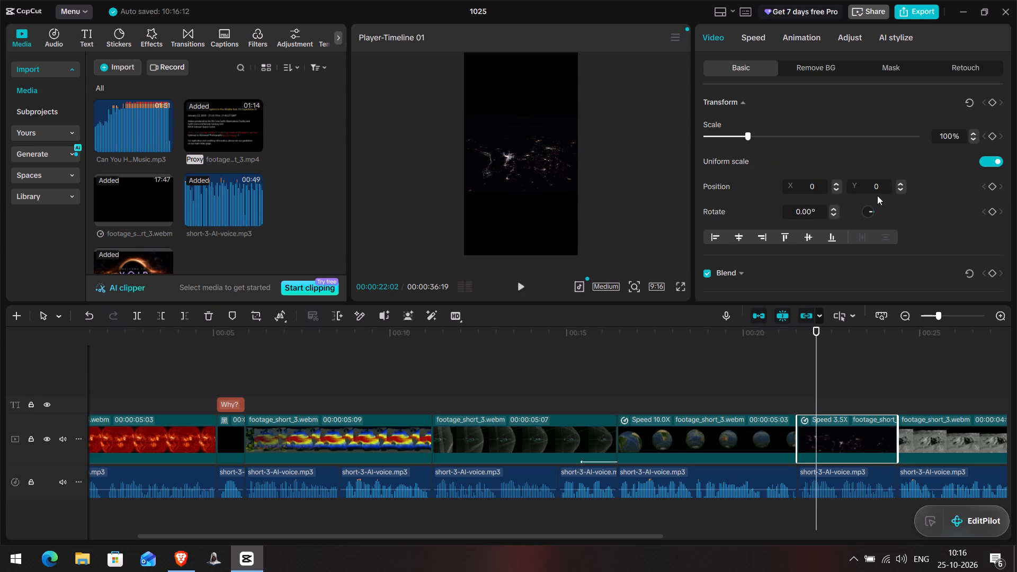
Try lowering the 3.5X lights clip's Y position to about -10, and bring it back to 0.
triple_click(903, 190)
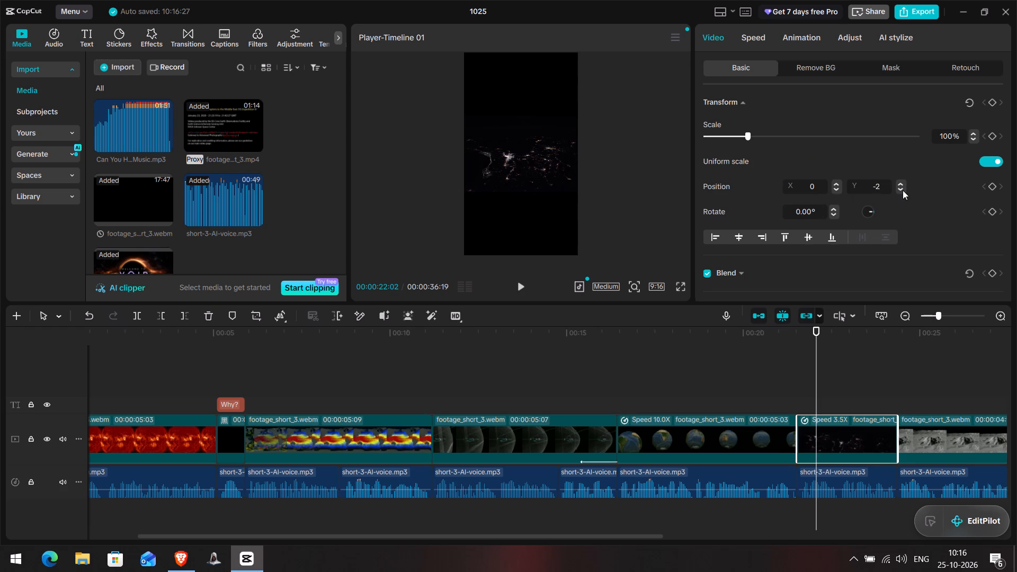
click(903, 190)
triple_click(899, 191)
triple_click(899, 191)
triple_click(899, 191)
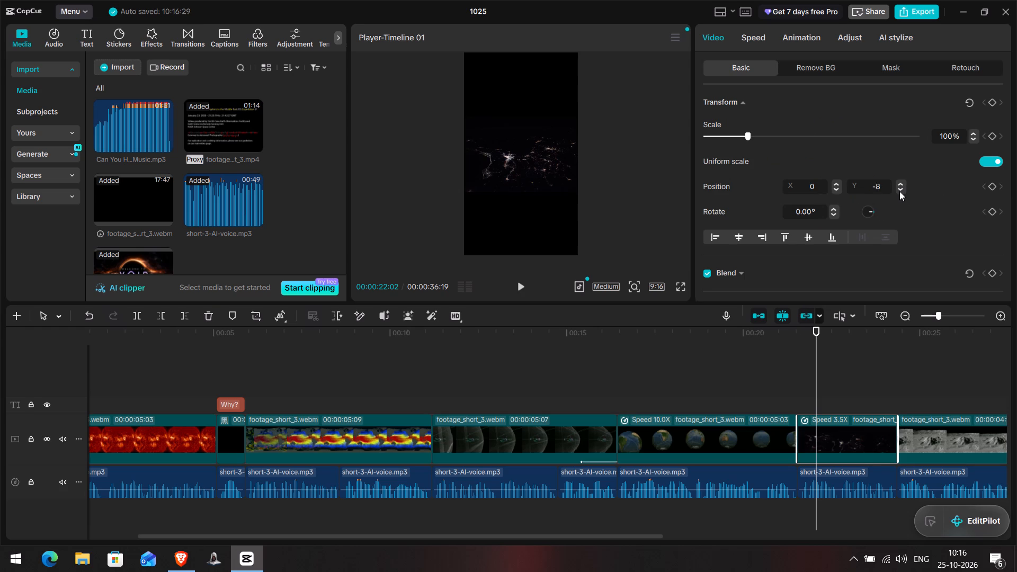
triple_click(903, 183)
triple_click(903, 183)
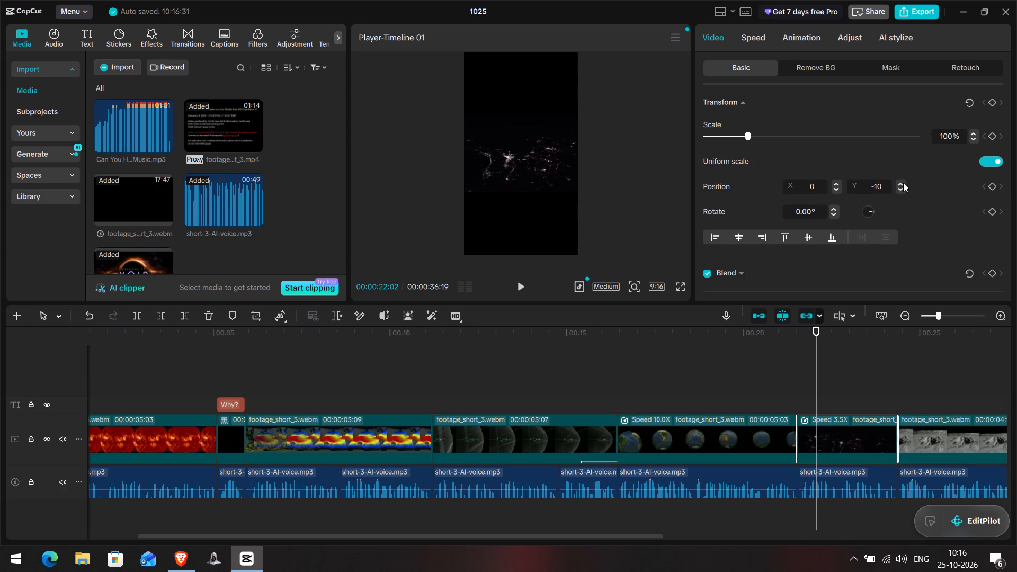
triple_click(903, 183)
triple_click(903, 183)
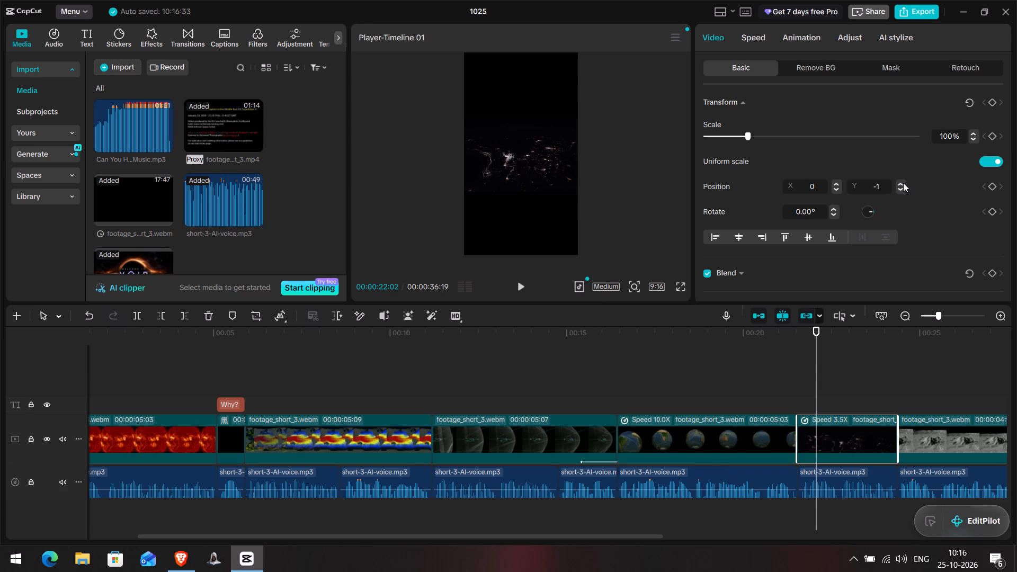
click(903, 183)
Rotate the 3.5X lights clip by 90° and scale it up until it fills the vertical frame.
drag(800, 212, 775, 215)
text(90)
key(Return)
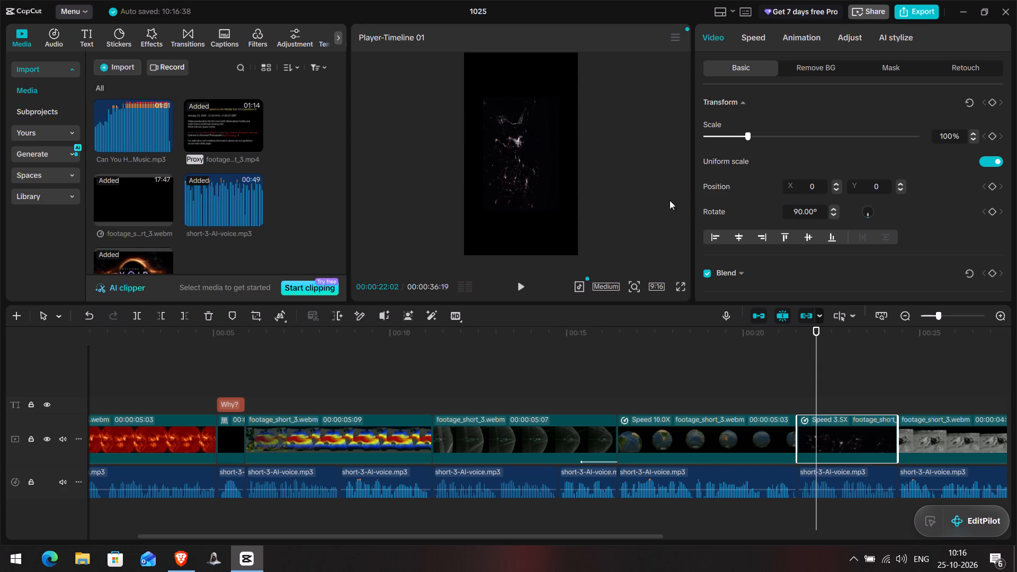
drag(746, 137, 771, 137)
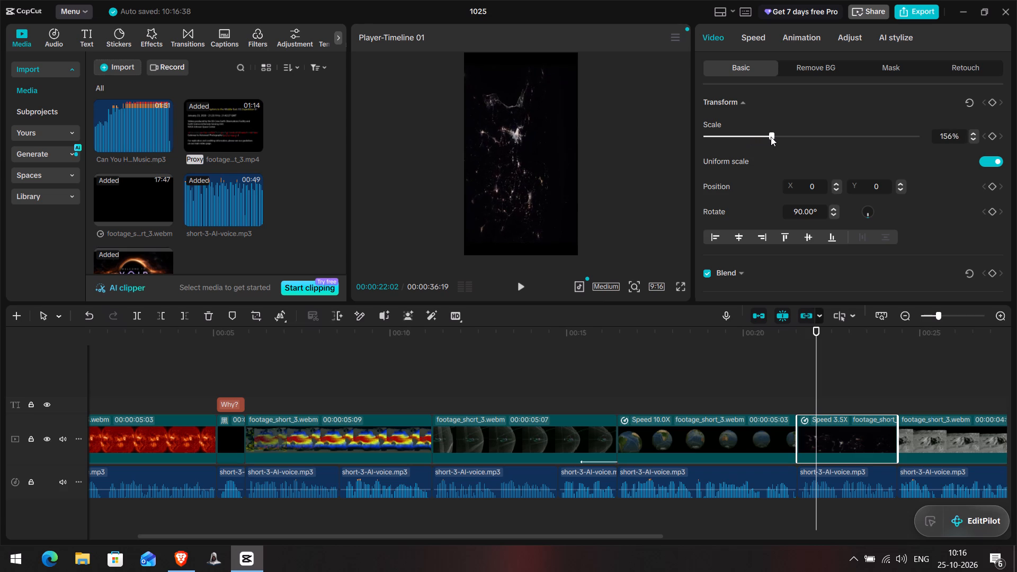
drag(771, 137, 782, 137)
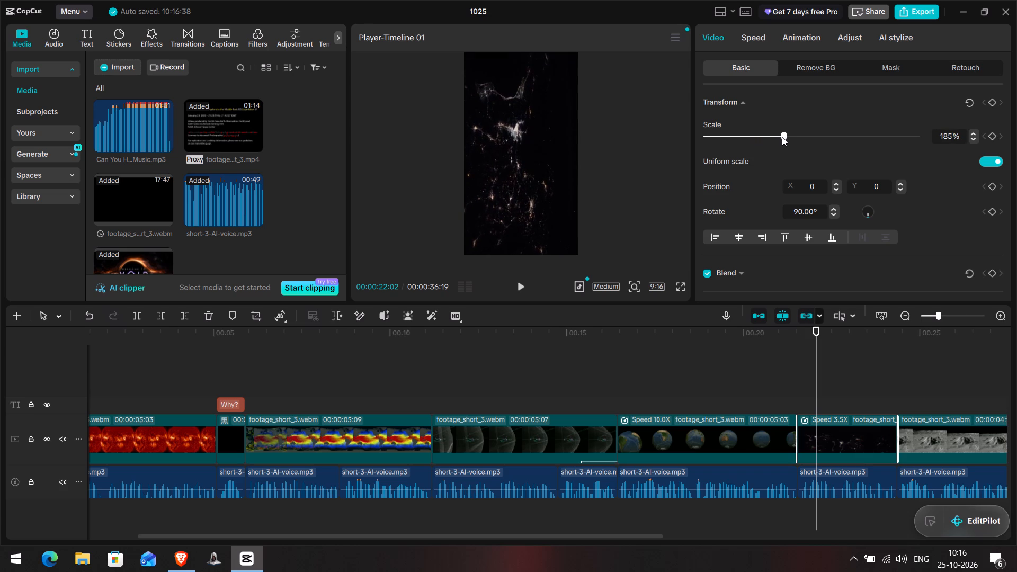
drag(782, 137, 786, 137)
Play back the rotated lights clip from 00:00:22:02 and on through the grey lunar mountain clip.
click(790, 369)
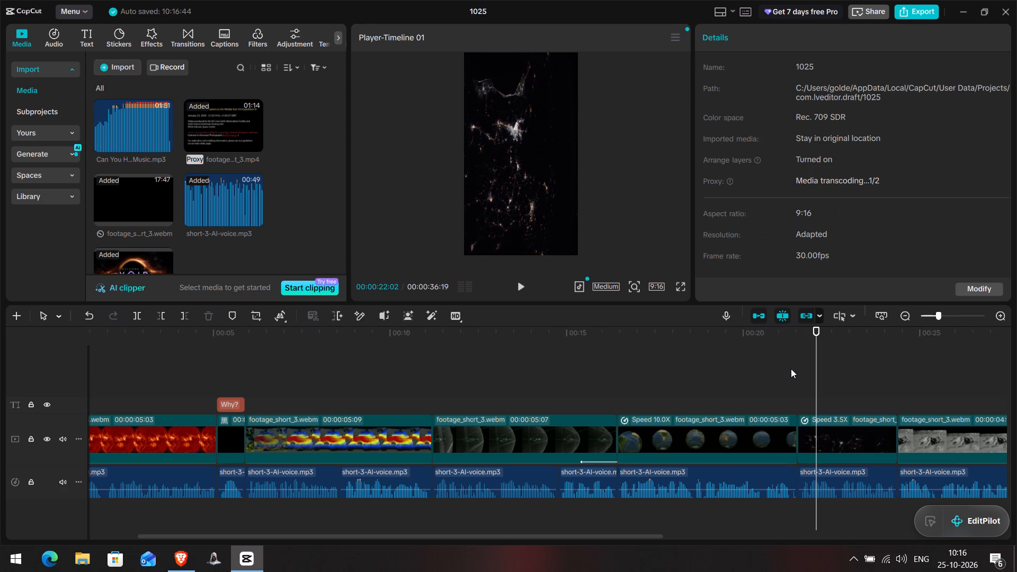
key(space)
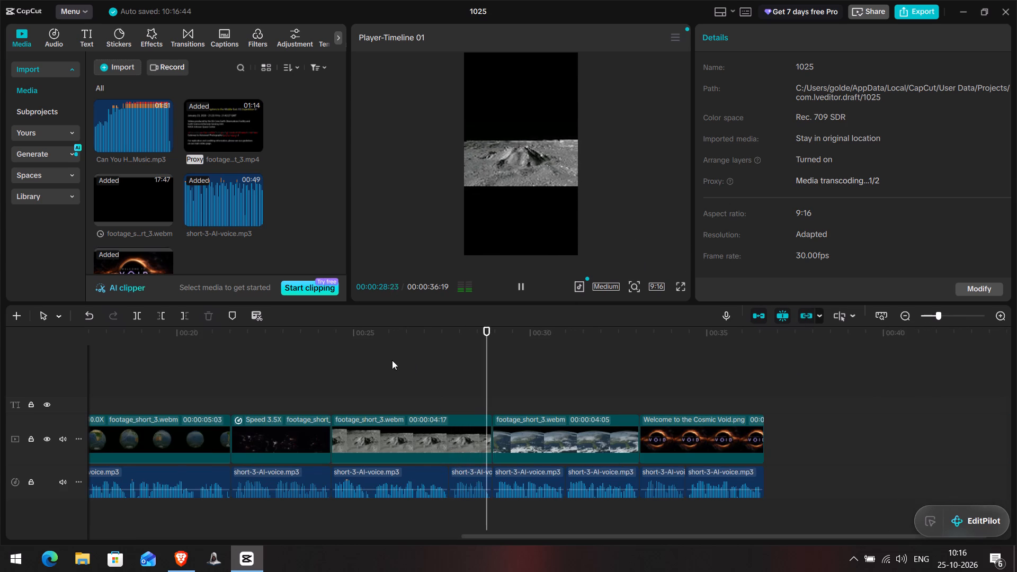
Scale the grey lunar mountain clip to 216%, checking its framing at 00:00:26:22.
click(402, 432)
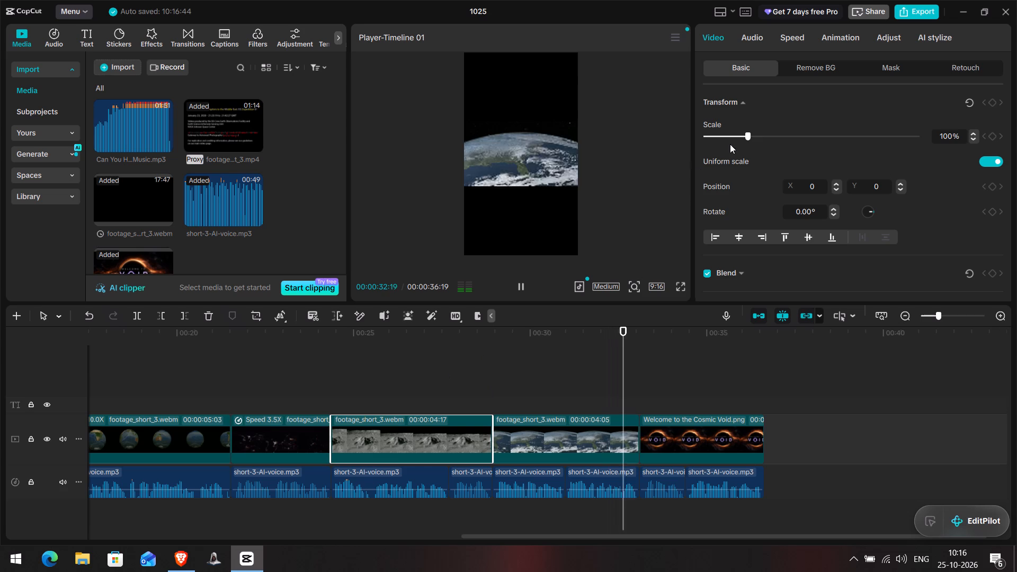
drag(757, 134, 775, 135)
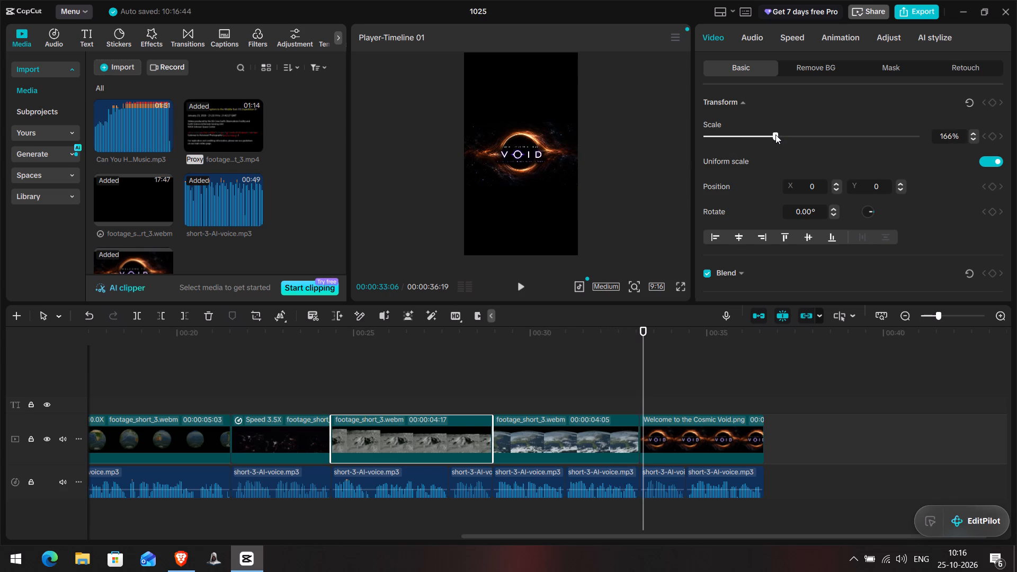
drag(775, 135, 770, 135)
click(415, 348)
click(548, 163)
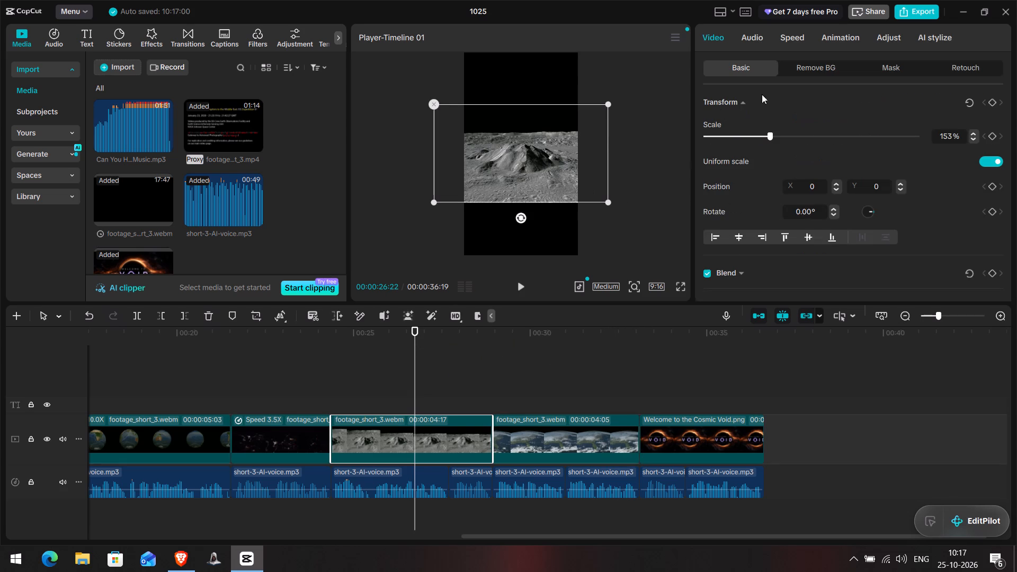
drag(772, 135, 801, 131)
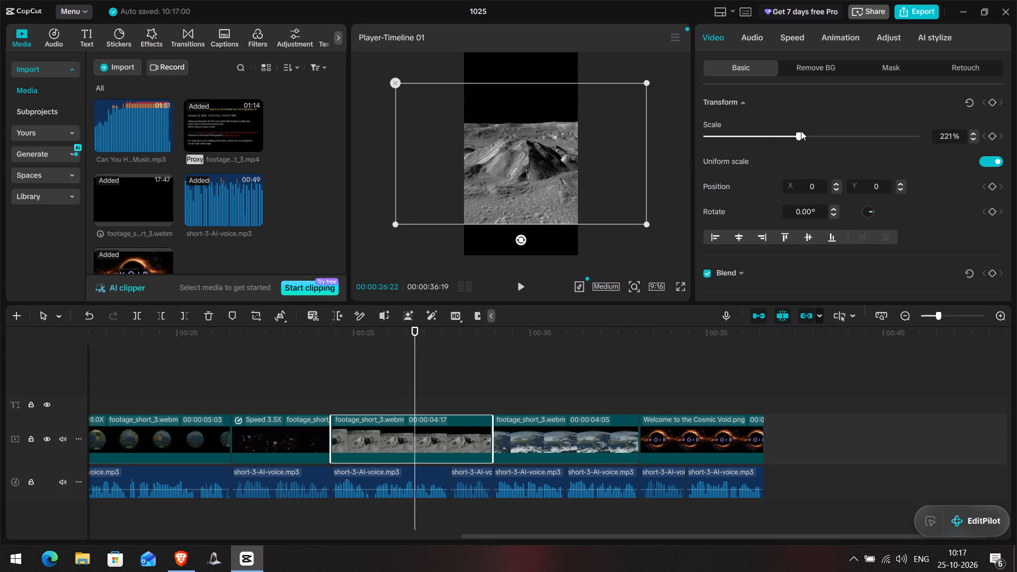
drag(801, 131, 799, 130)
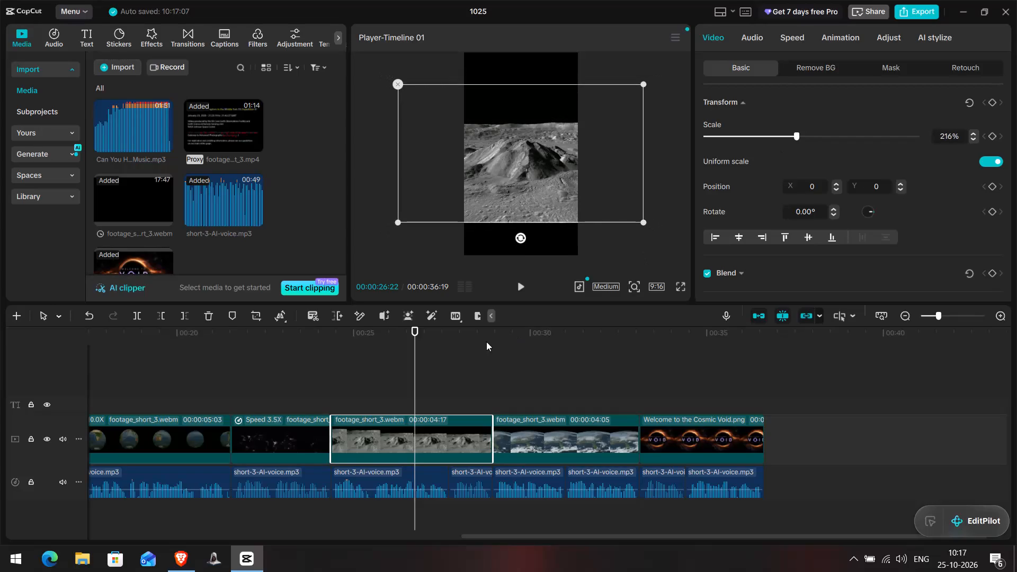
Play back from just before the enlarged lunar mountain clip into the Earth clip to check the framing.
click(342, 369)
click(324, 372)
key(space)
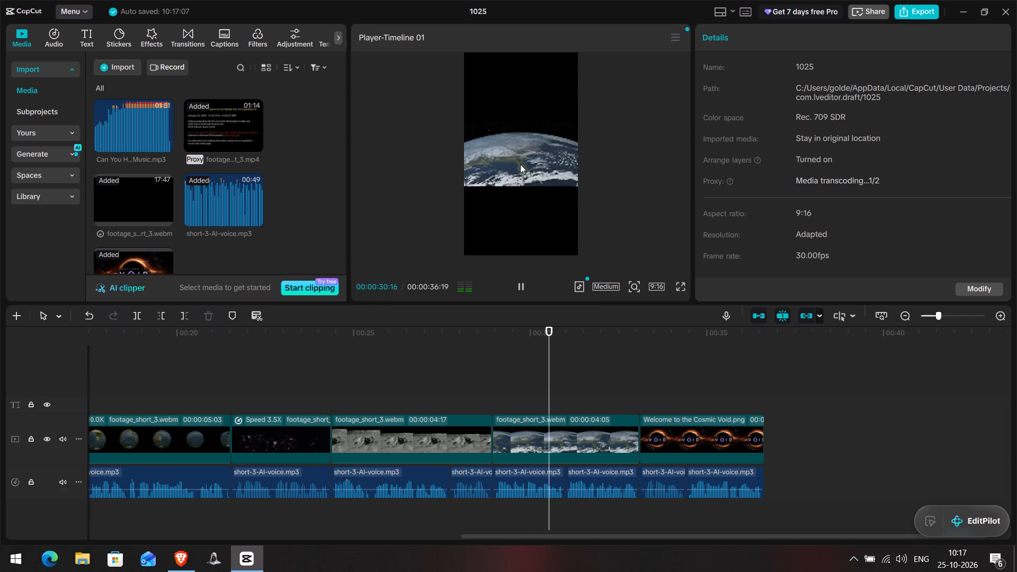
At 00:00:29:18, shift the Earth clip up in the preview and rotate it by 90°.
click(516, 360)
click(520, 434)
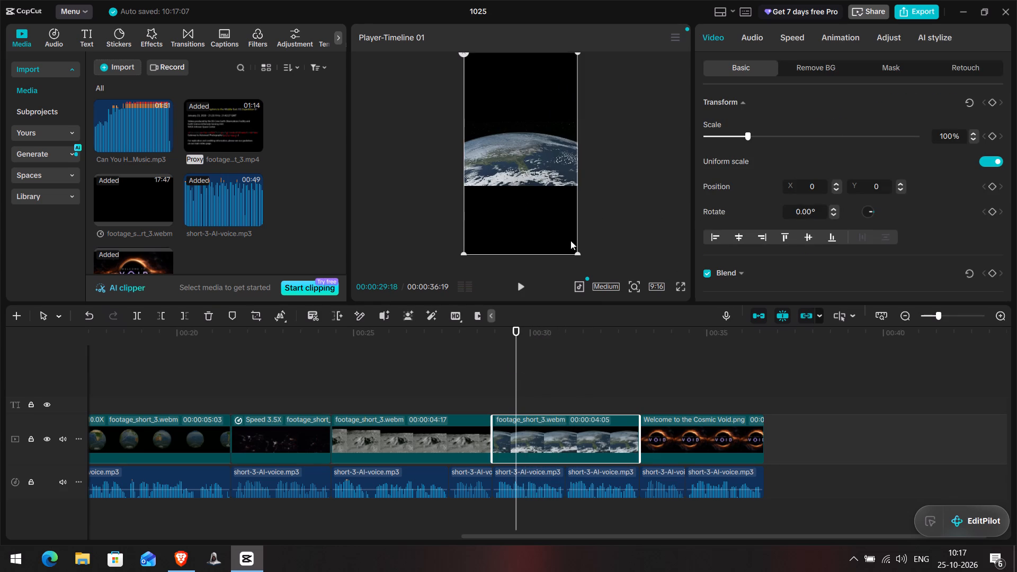
drag(555, 222, 546, 176)
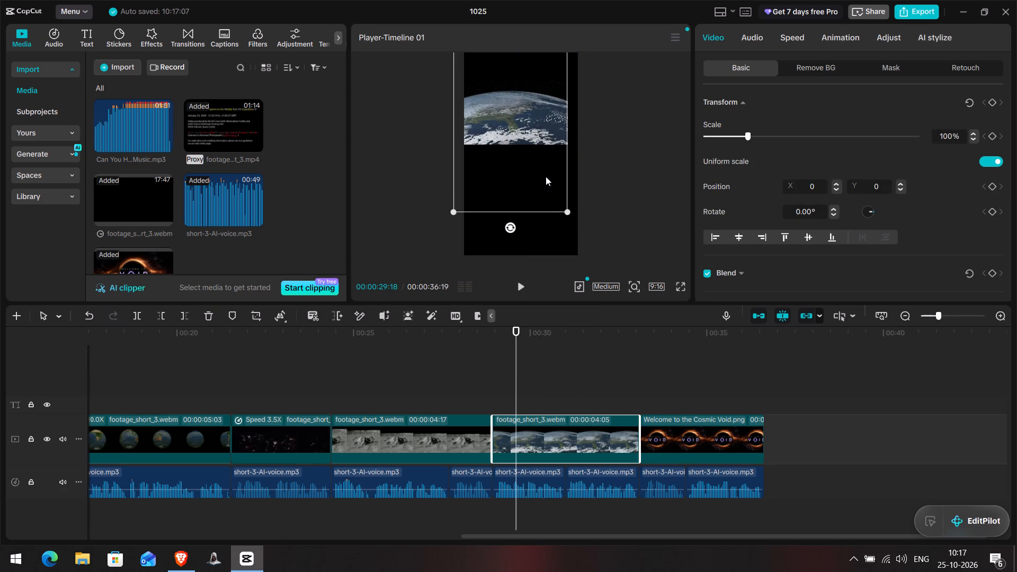
drag(546, 176, 547, 159)
drag(511, 209, 421, 89)
Scale the rotated Earth clip to 188% and reposition it so it covers the whole vertical frame.
drag(615, 146, 681, 246)
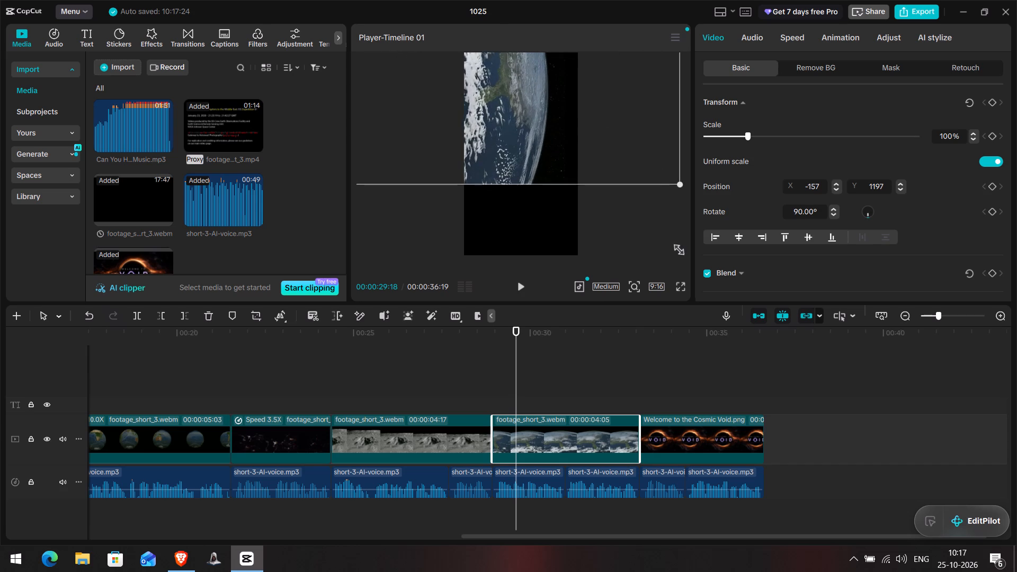
drag(681, 246, 681, 243)
drag(566, 131, 561, 178)
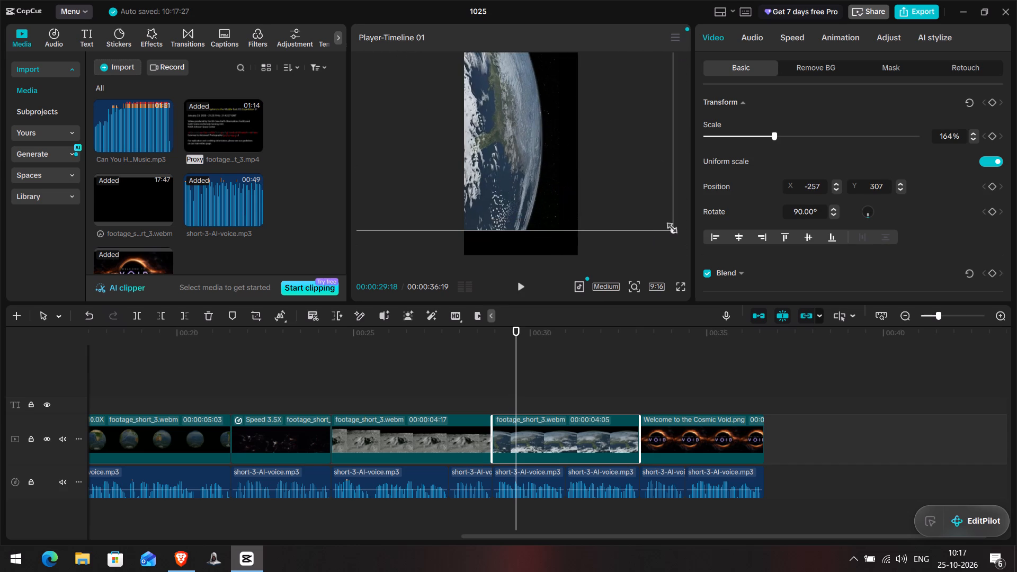
drag(674, 228, 703, 259)
drag(572, 169, 580, 187)
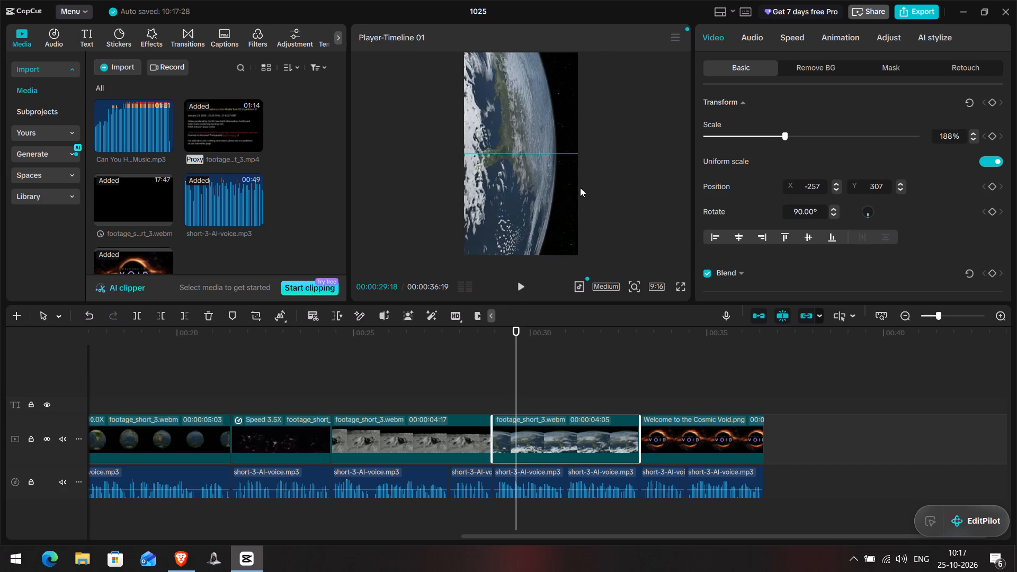
drag(580, 187, 581, 187)
Play back from 00:00:28:20 through the rotated Earth clip into the closing Void image to check the framing.
click(497, 373)
click(483, 377)
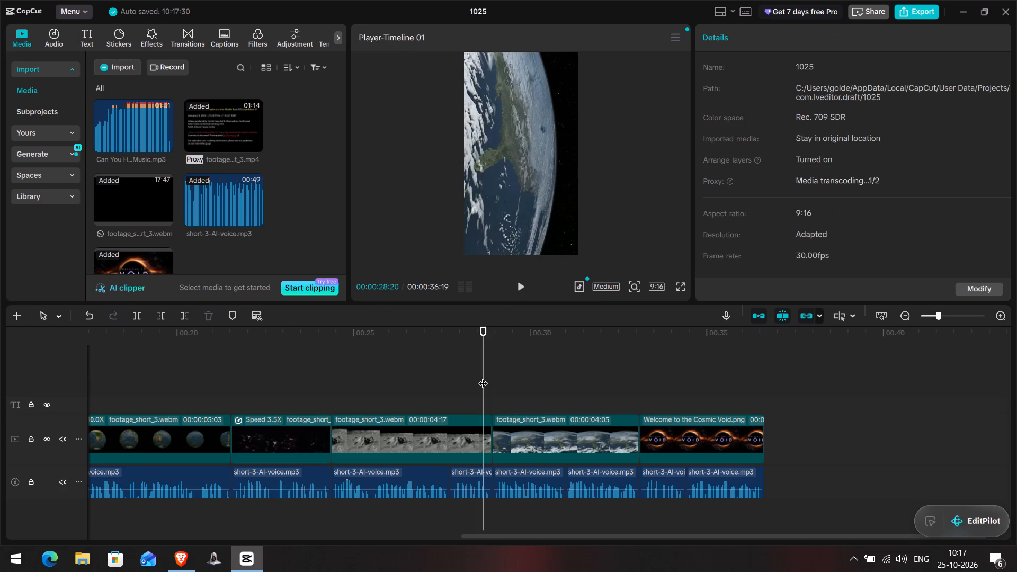
key(space)
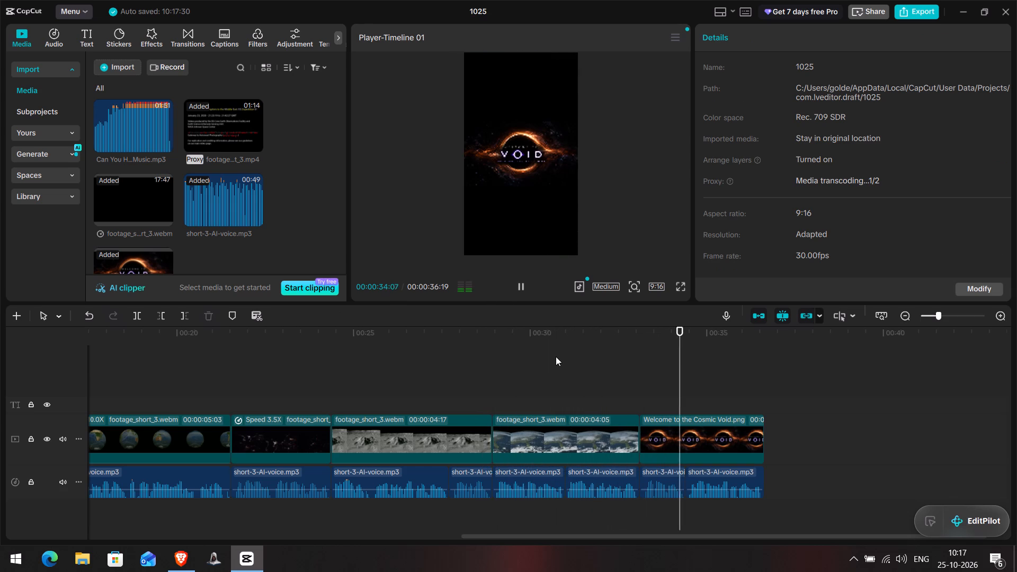
Enlarge the closing Void image to about twice its size, keeping it centred with the full VOID title inside the vertical frame.
click(533, 165)
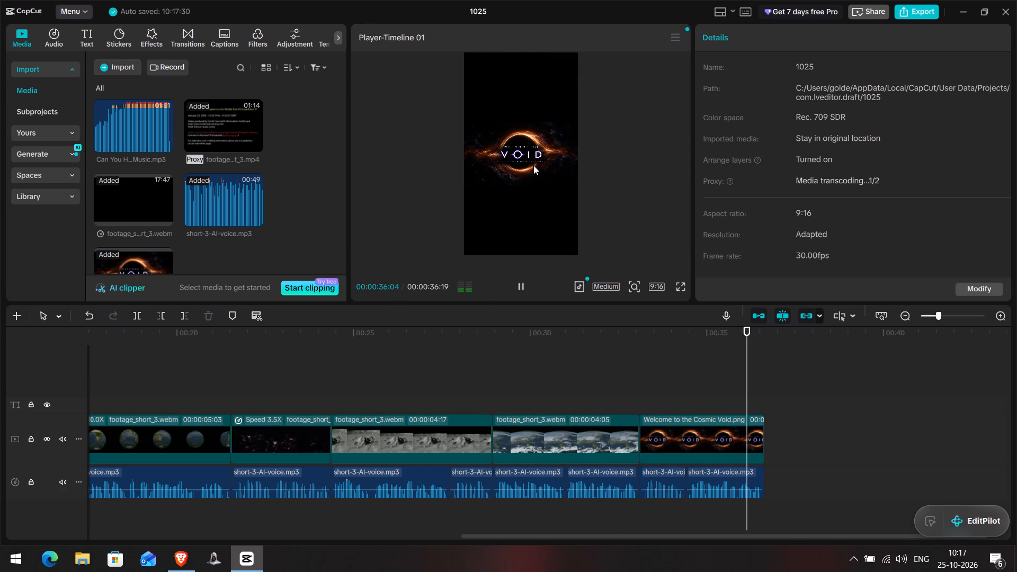
drag(577, 187, 615, 246)
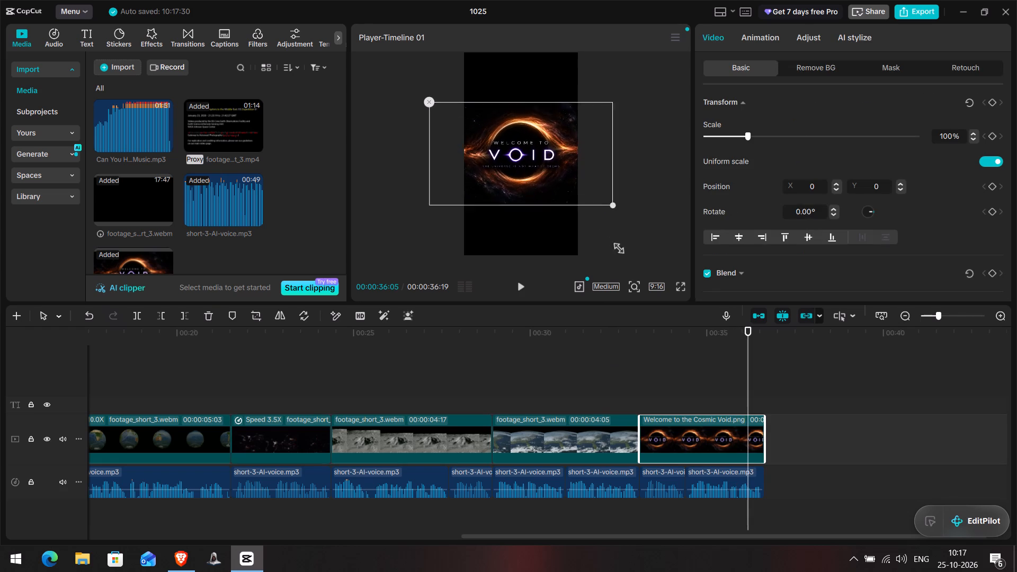
drag(615, 246, 636, 287)
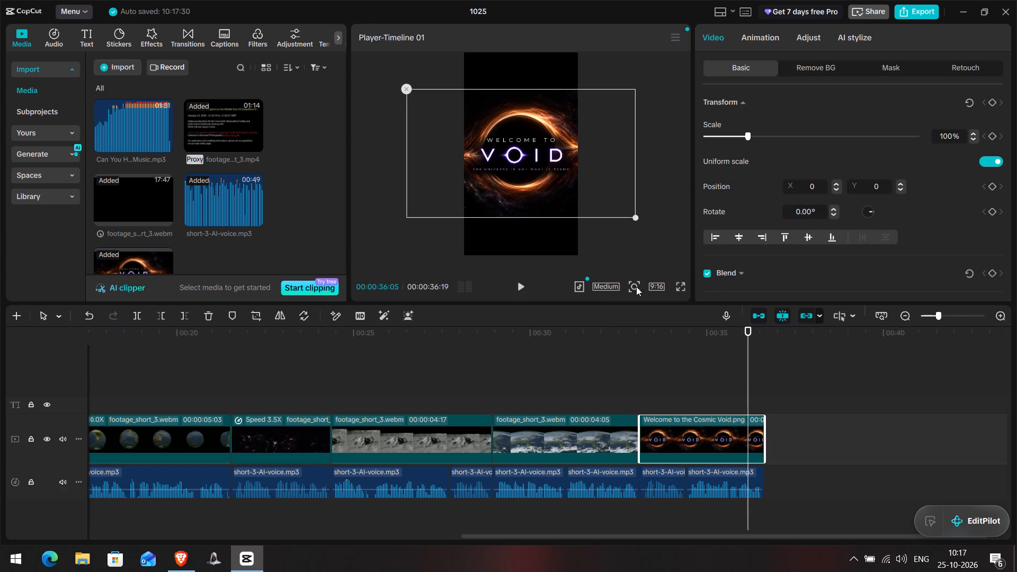
click(587, 387)
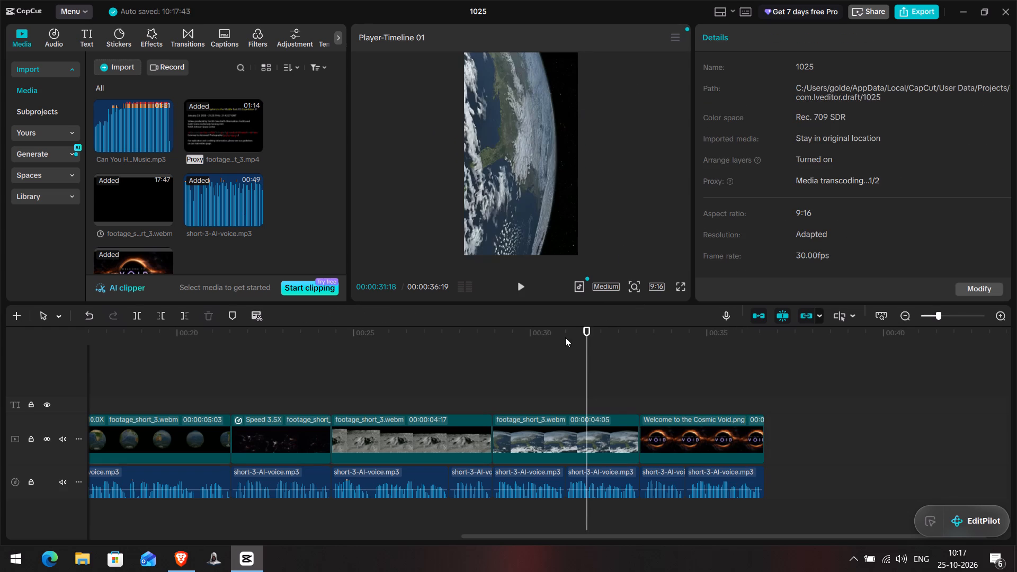
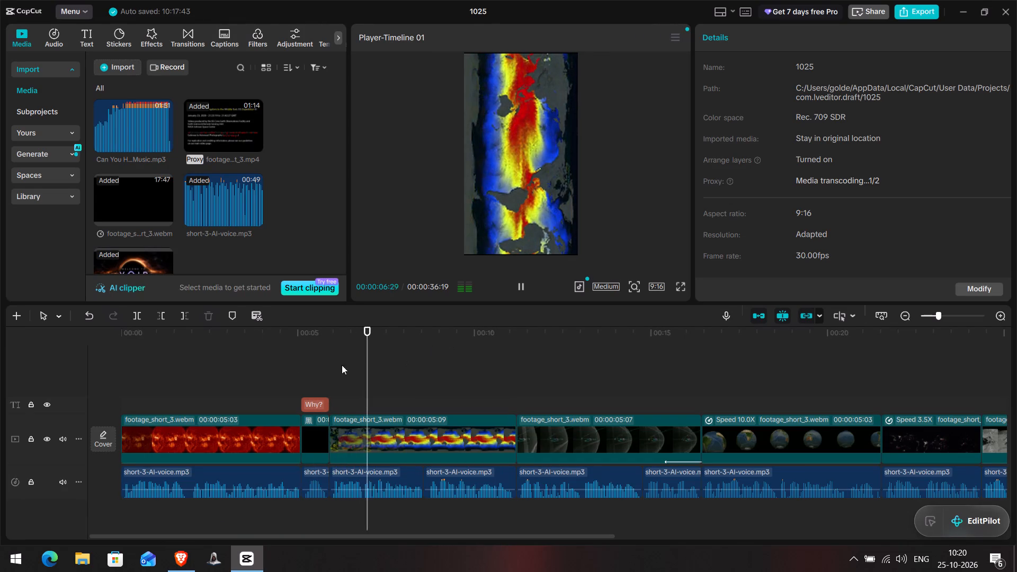
Place the playhead on the cut between the coloured map and orbit-diagram clips and search the transitions for "hard cut".
click(529, 368)
drag(518, 373, 506, 376)
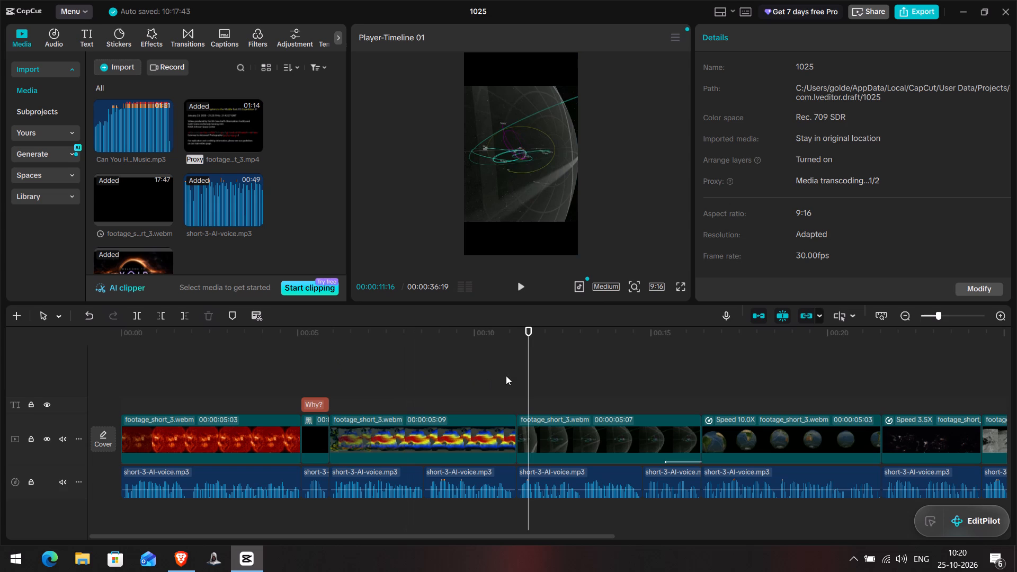
drag(506, 376, 504, 376)
click(504, 376)
drag(504, 376, 520, 378)
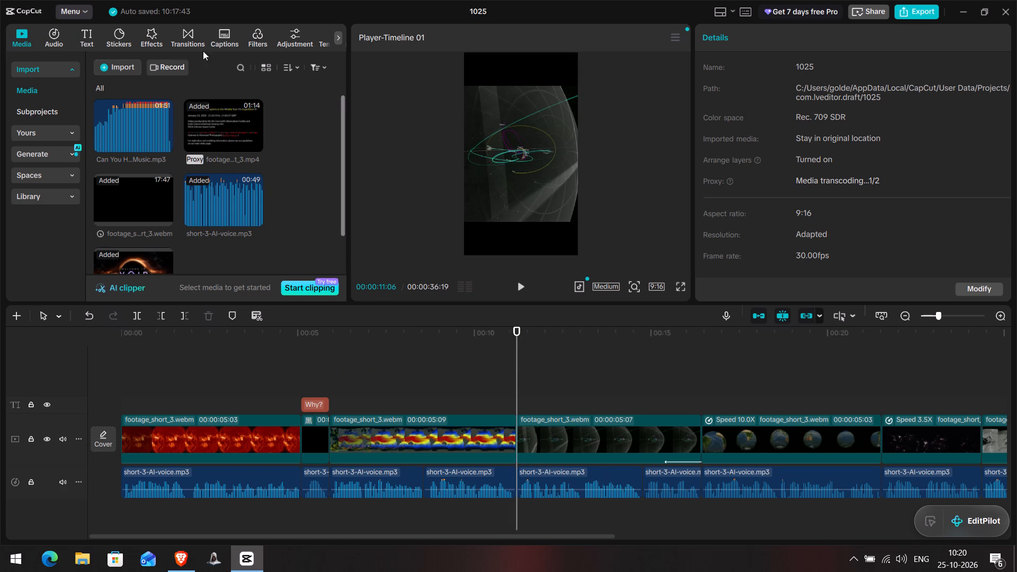
click(188, 41)
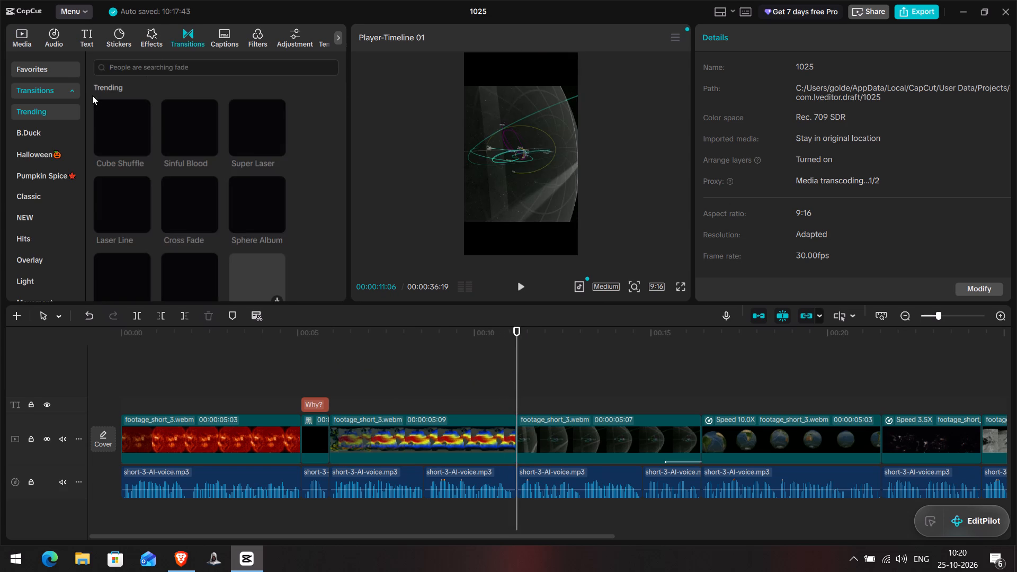
click(122, 71)
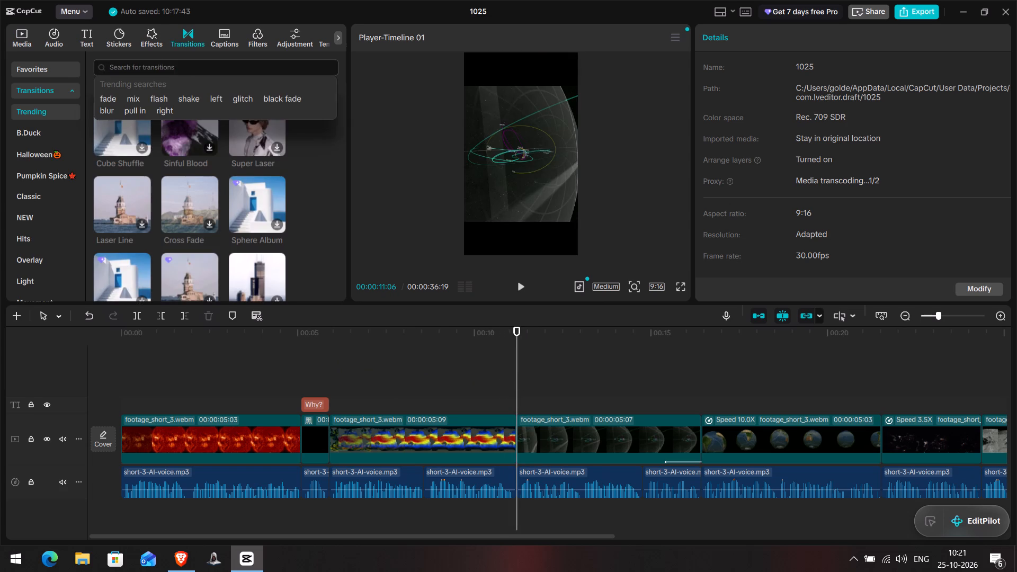
text(hard)
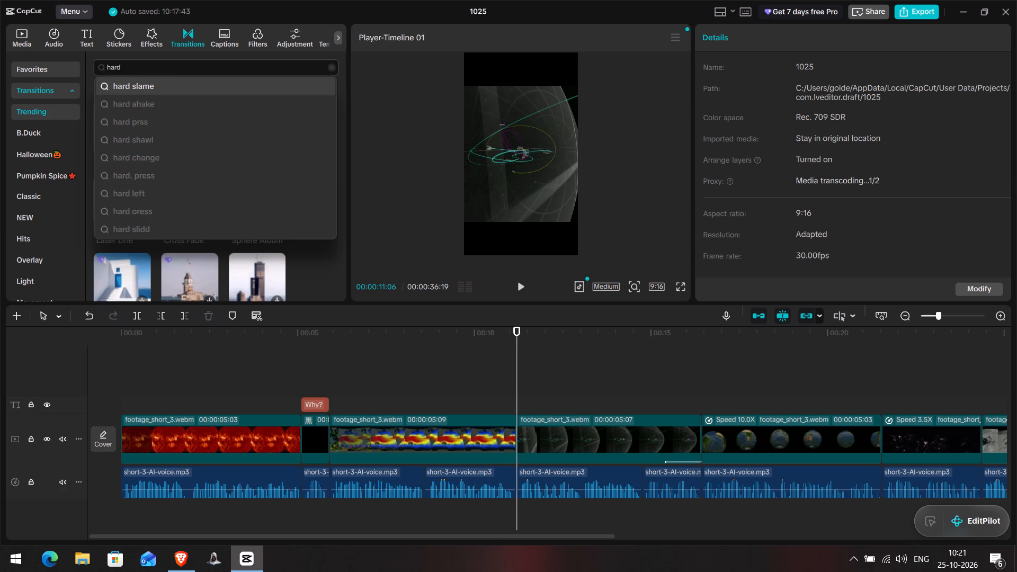
key(space)
text(c)
text(ut)
key(Return)
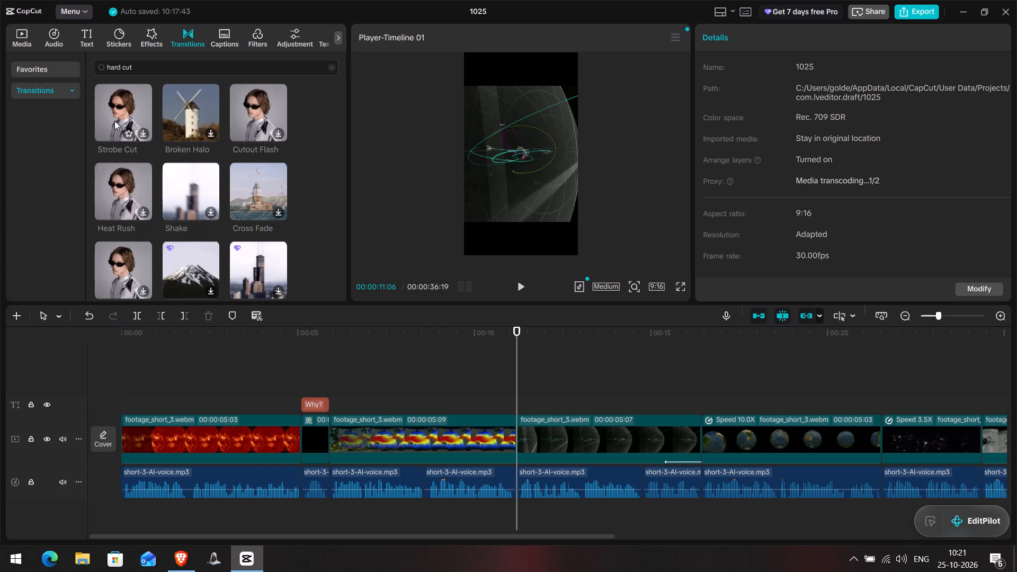
scroll(120, 158, down, 1)
scroll(126, 179, up, 3)
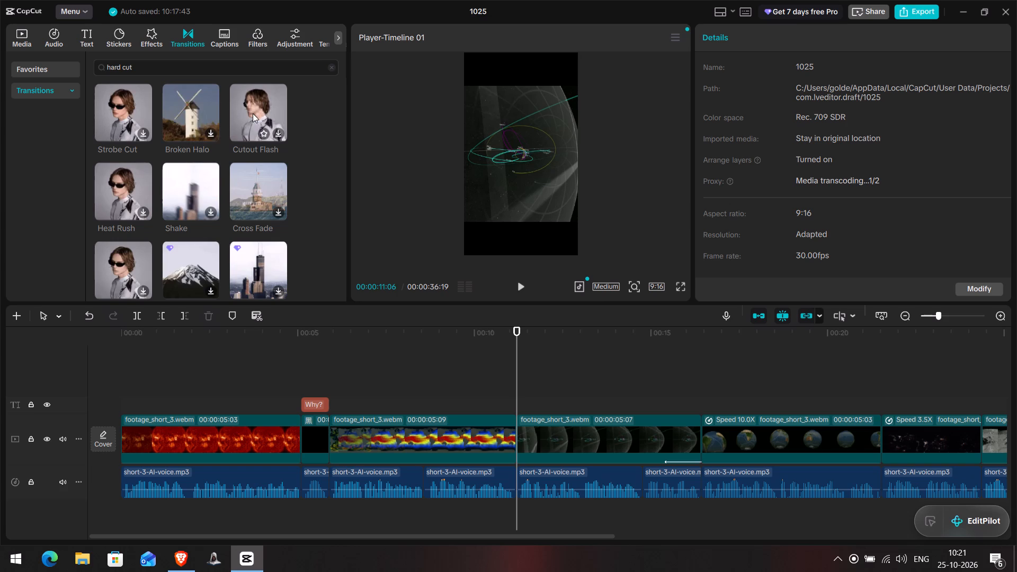
Add the Strobe Cut transition between the coloured map and orbit-diagram clips and play it back.
click(128, 110)
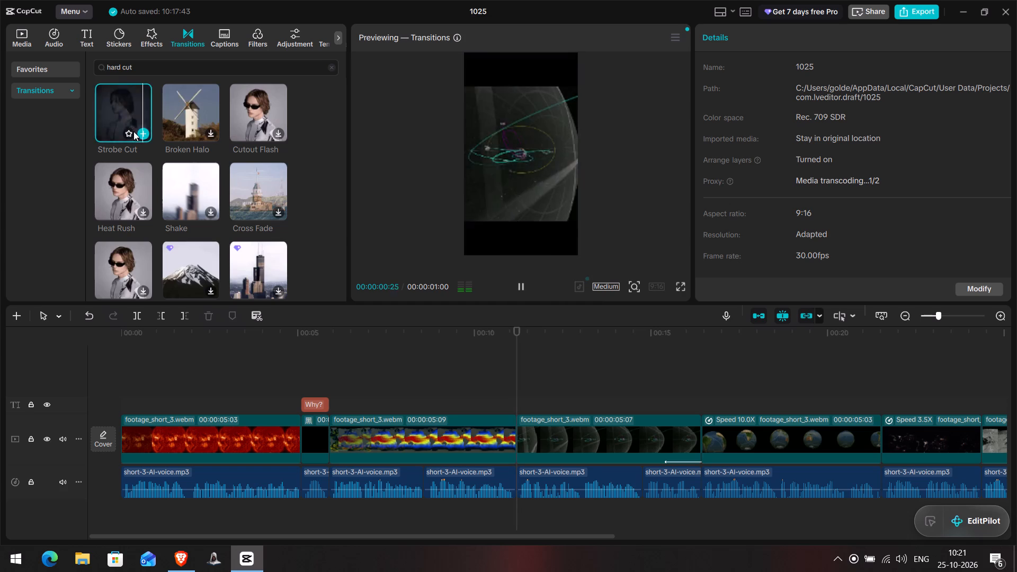
click(141, 133)
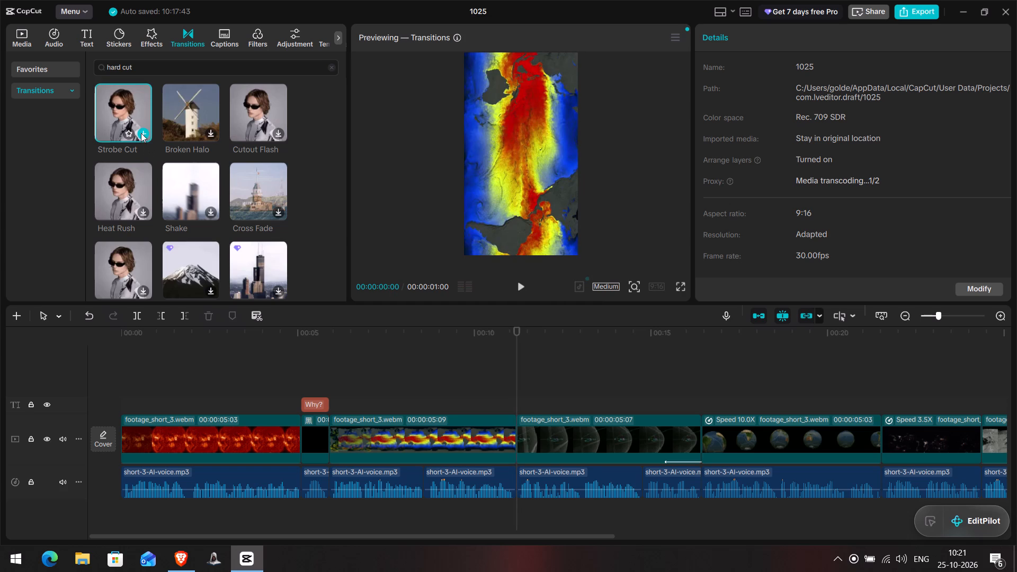
click(459, 367)
key(space)
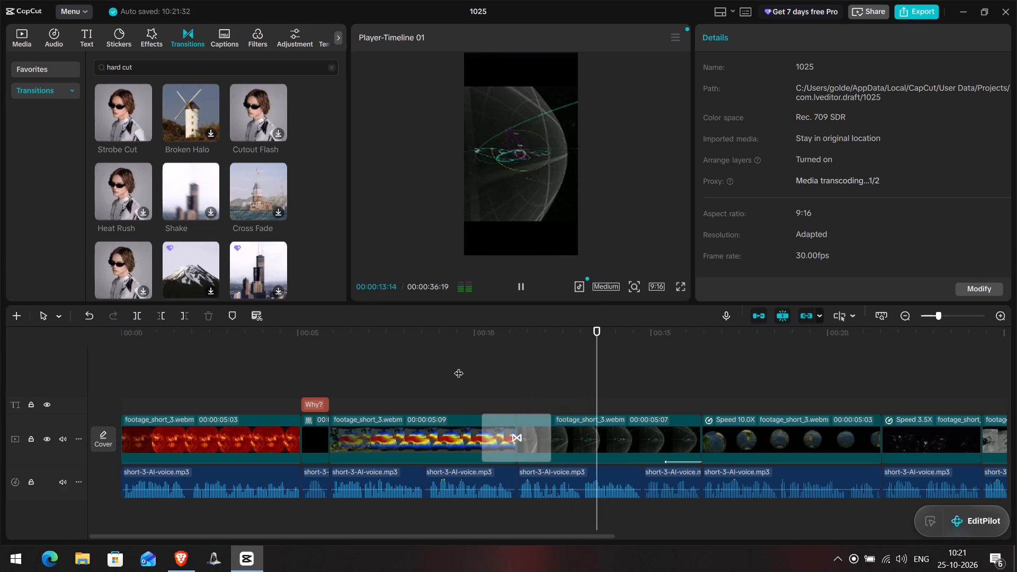
Play back the cuts around the "Why?" title and the orbit-diagram clip's ending into the globe clip to check how they flow.
click(275, 366)
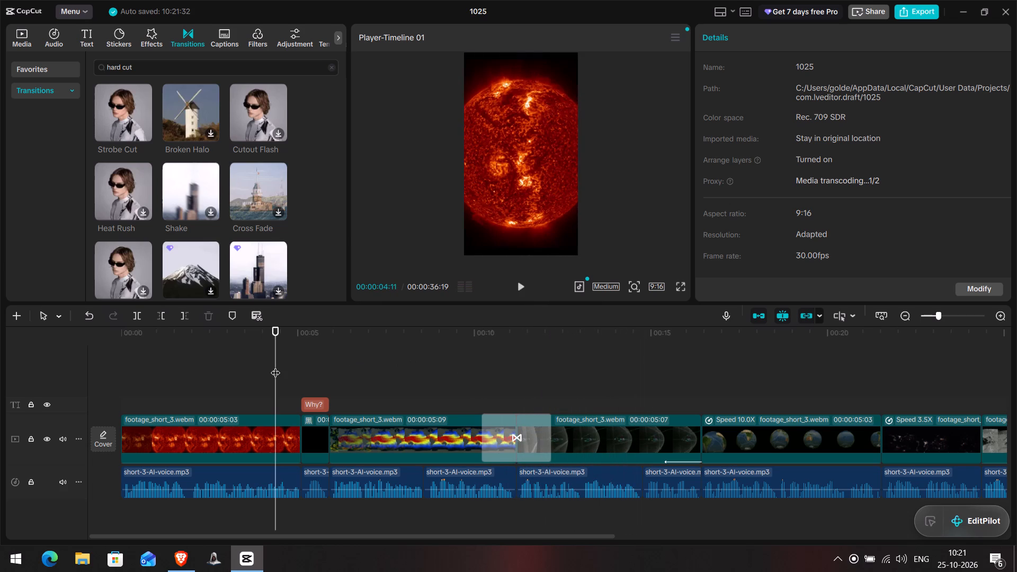
key(space)
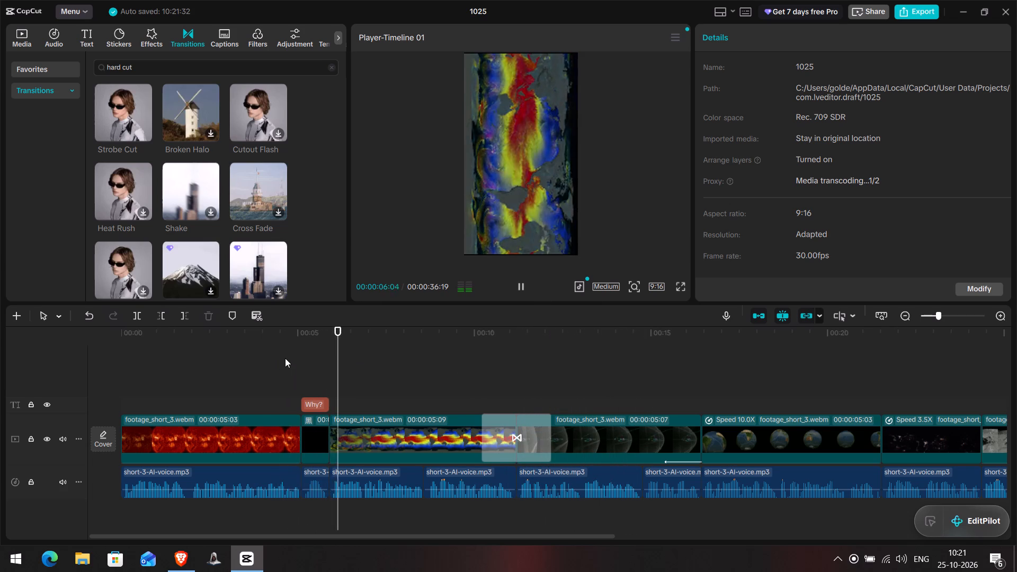
click(283, 371)
drag(283, 371, 303, 384)
key(space)
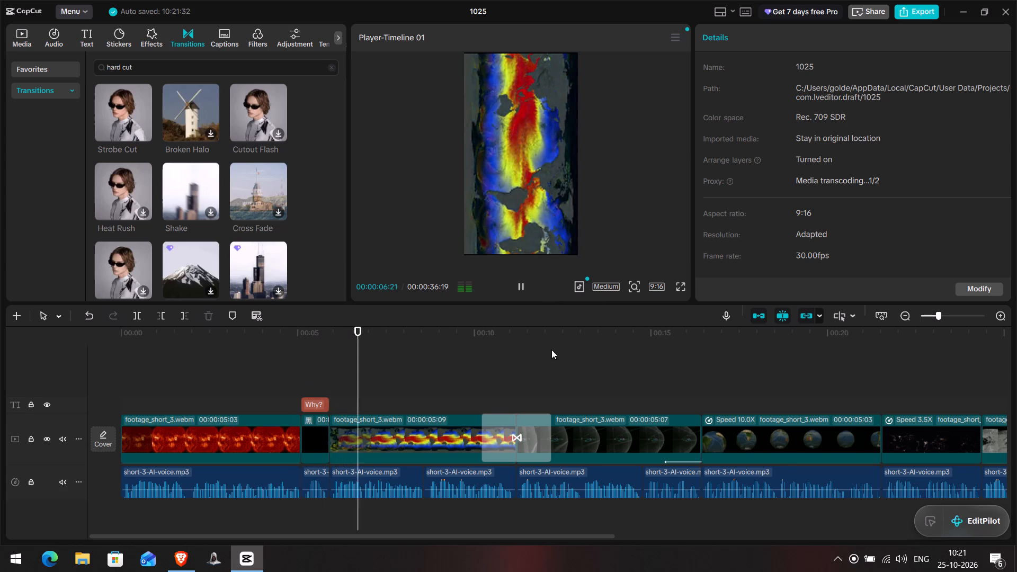
click(686, 373)
click(677, 372)
key(space)
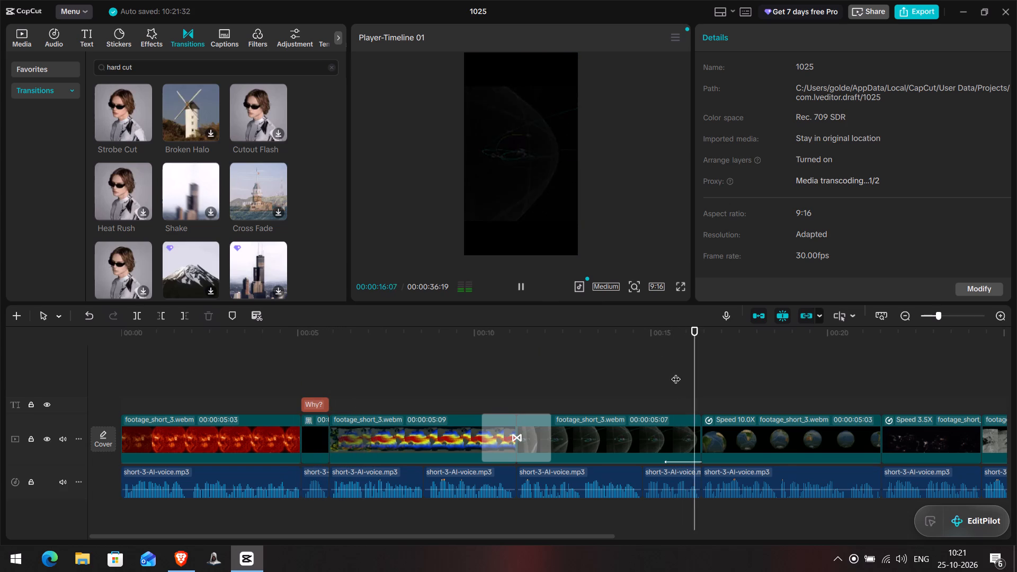
drag(436, 539, 460, 538)
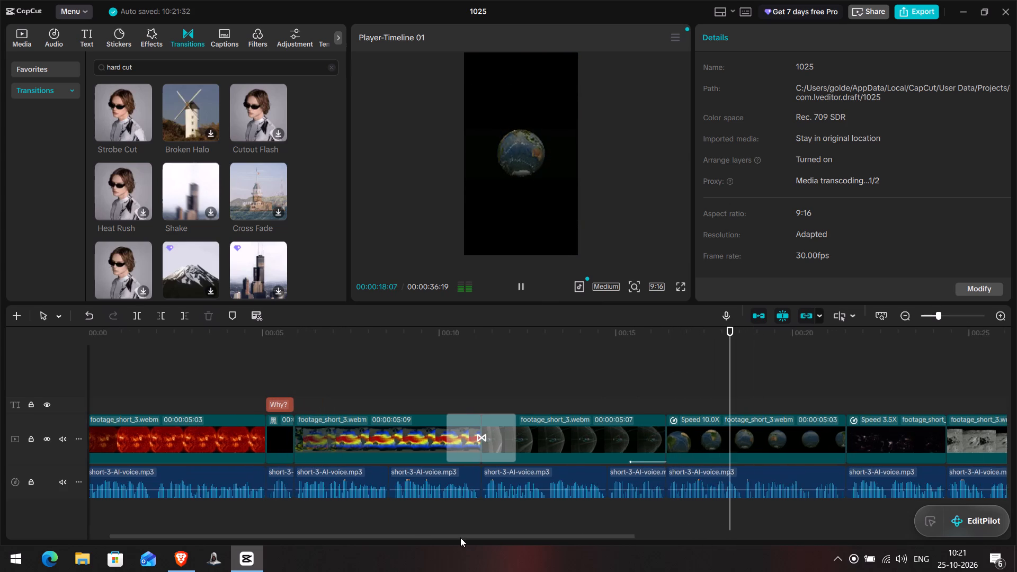
drag(460, 538, 550, 535)
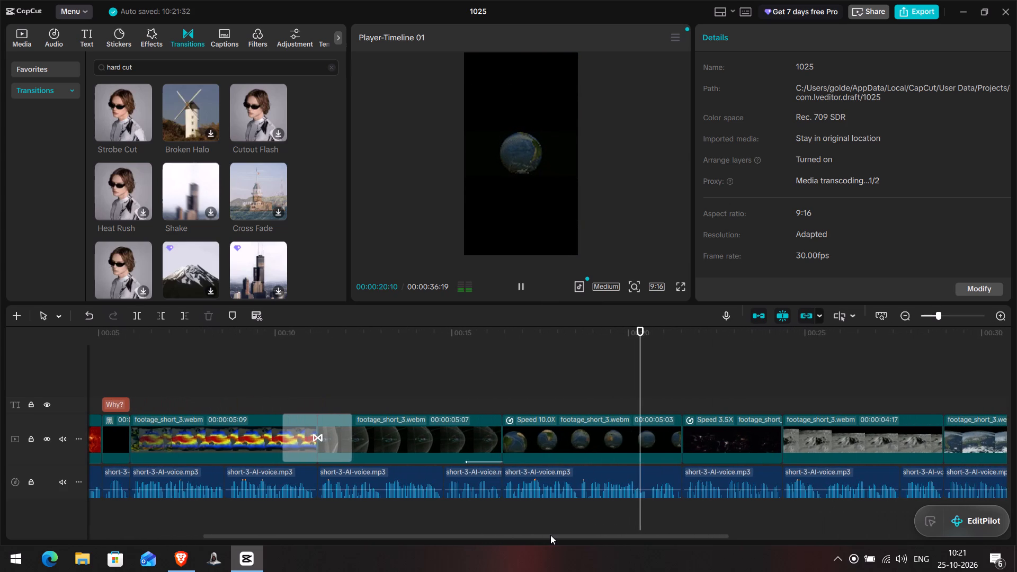
Apply a 0.5 s Fade Out animation to the end of the 10.0X globe clip.
click(693, 361)
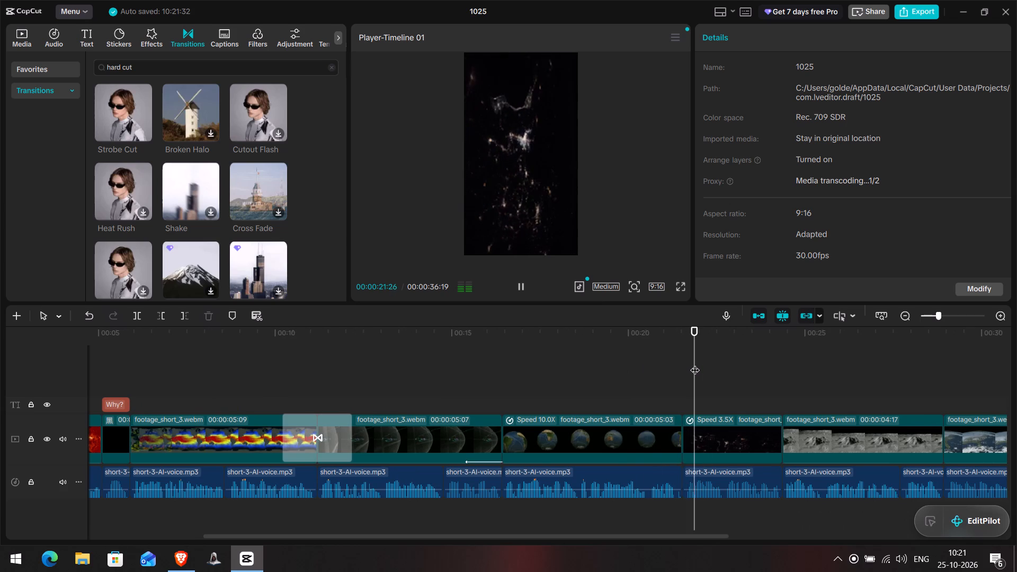
drag(695, 363, 680, 369)
click(649, 439)
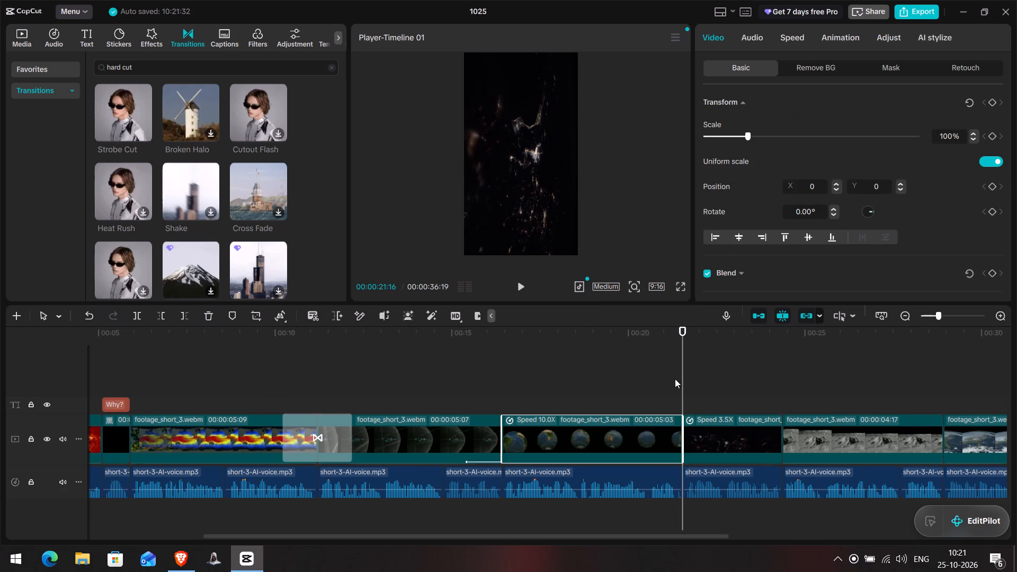
click(826, 39)
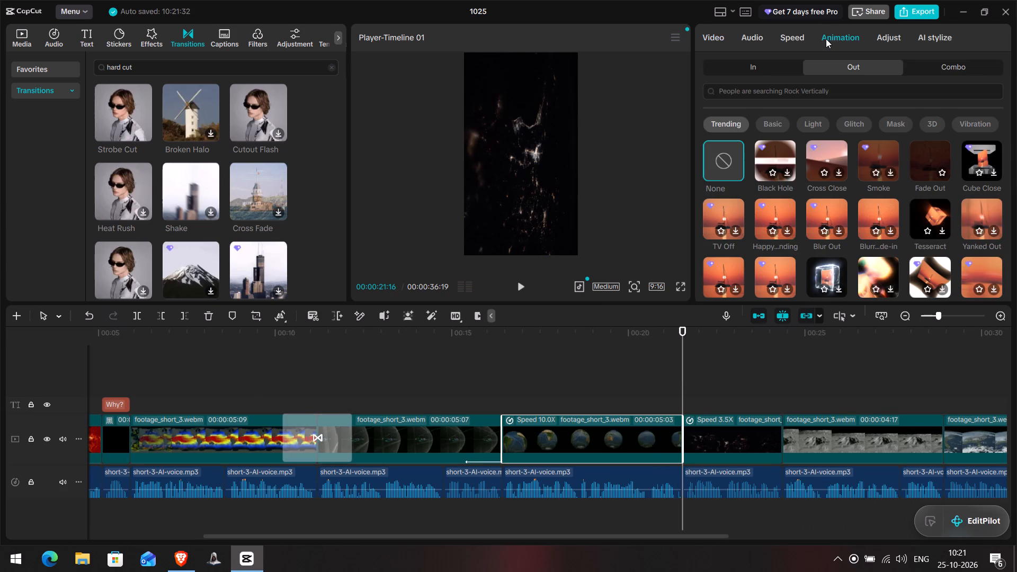
click(931, 172)
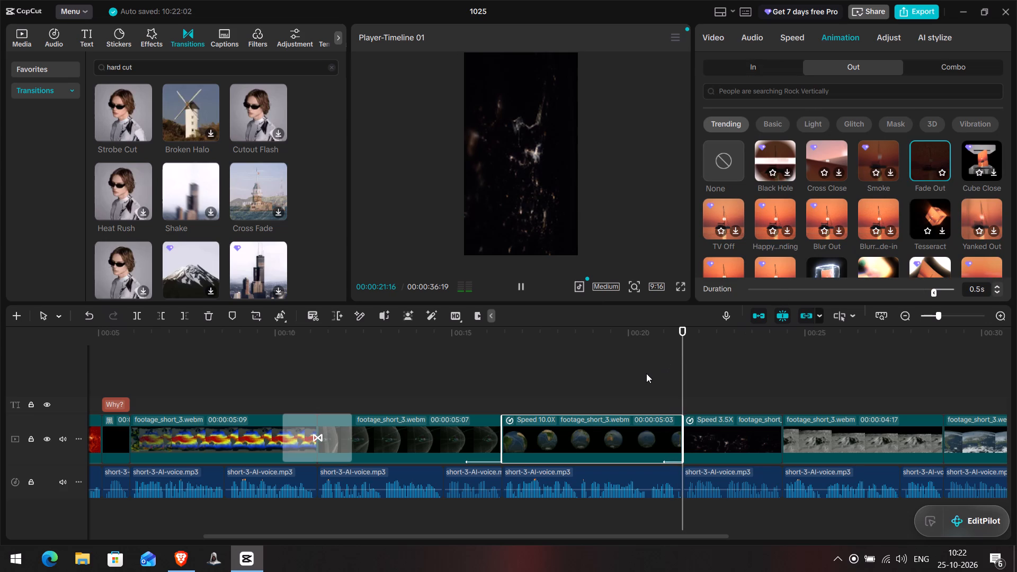
Play back the end of the globe clip through the night-lights clip into the Moon surface clip to check the fade.
click(646, 373)
key(space)
click(668, 359)
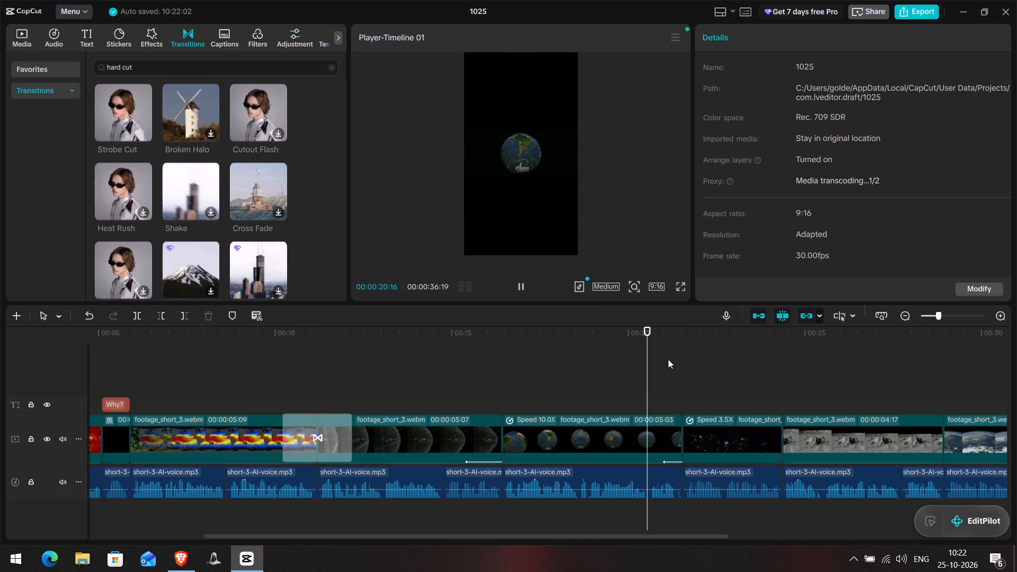
drag(668, 359, 656, 359)
drag(665, 356, 658, 356)
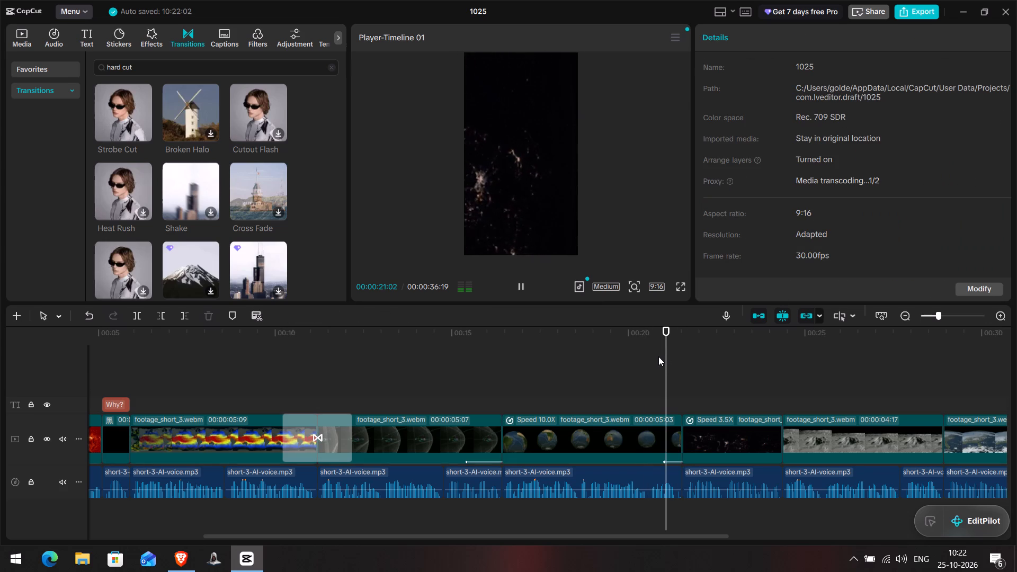
drag(658, 356, 657, 356)
key(space)
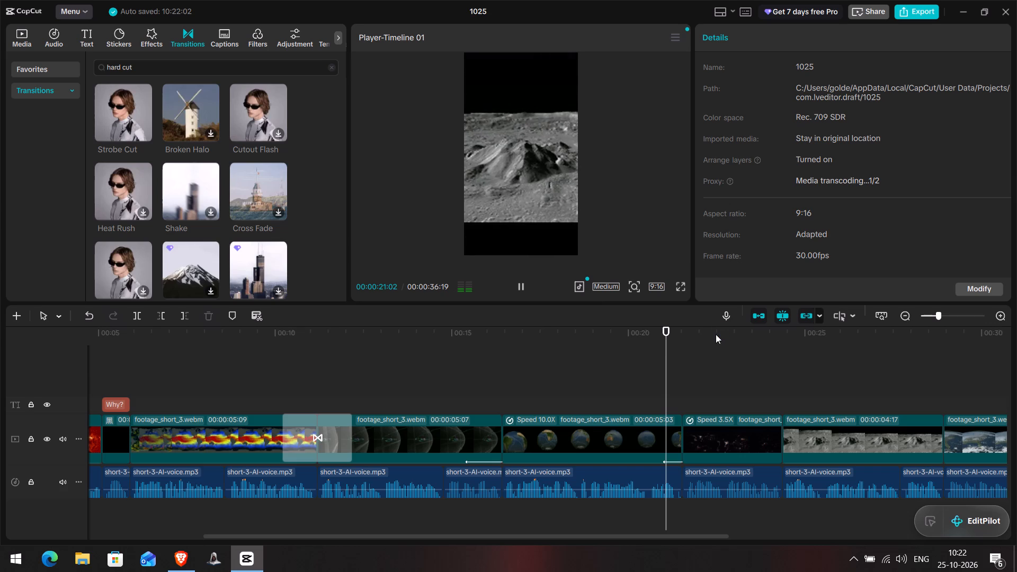
key(space)
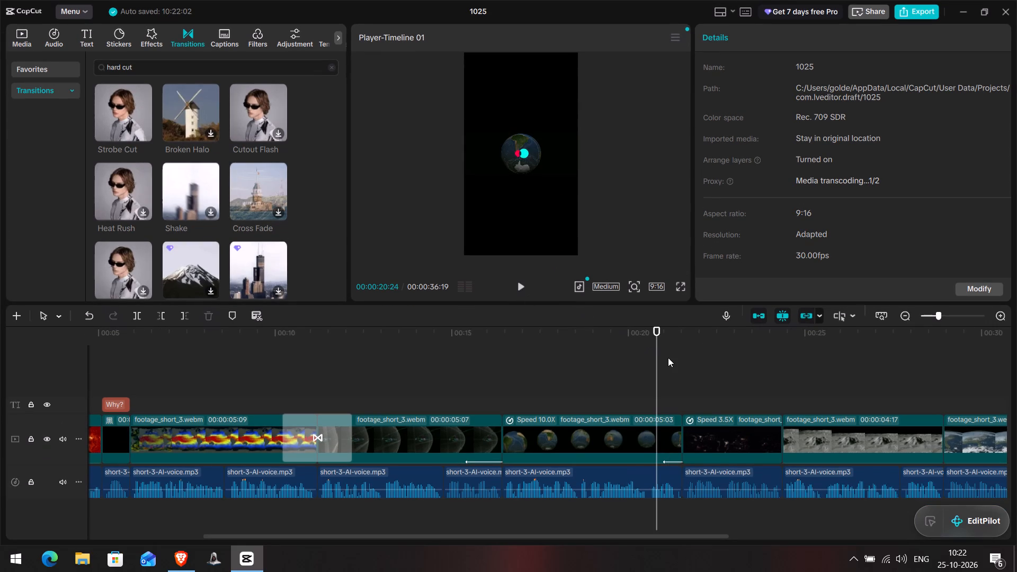
key(space)
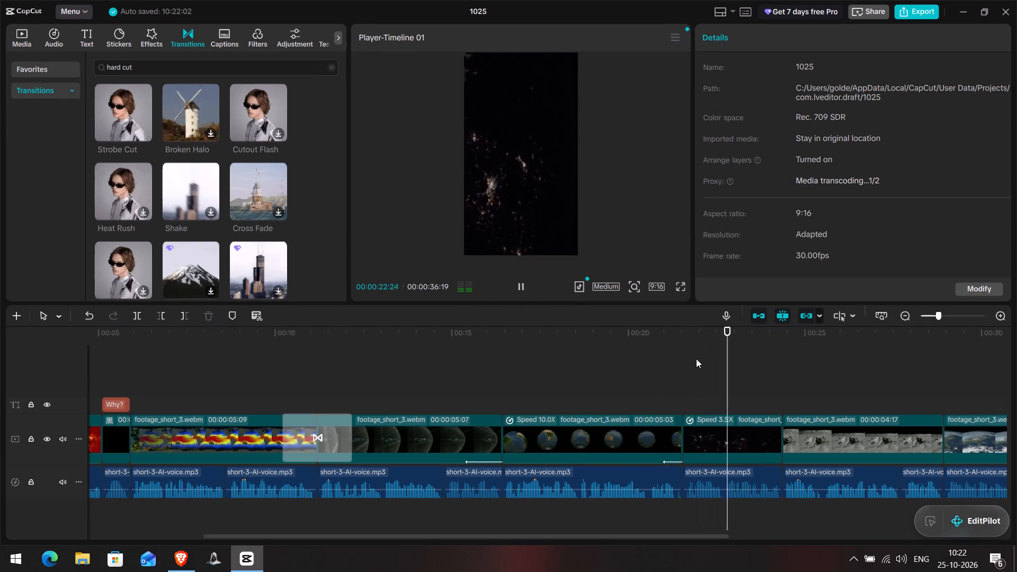
key(space)
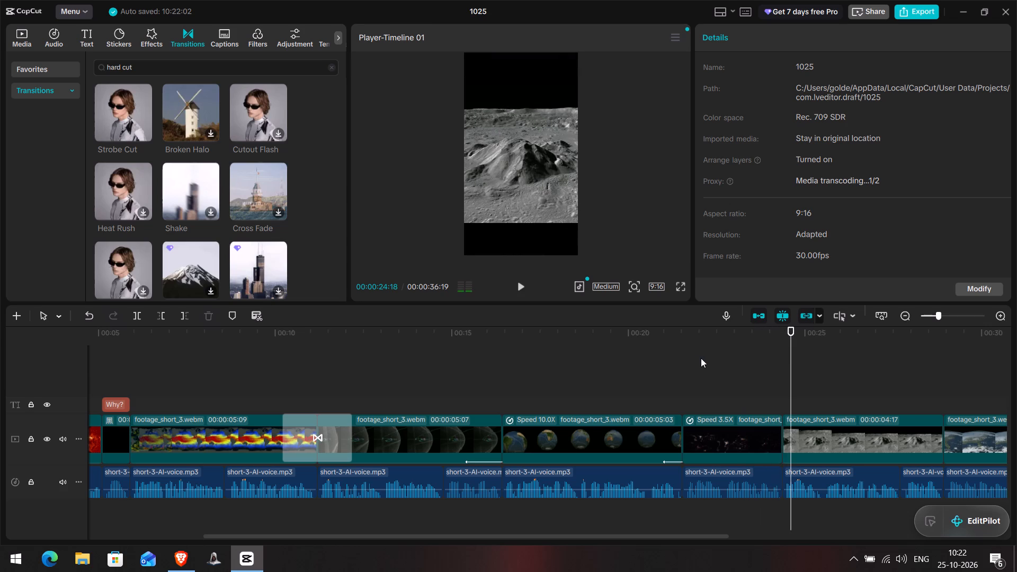
Add the Grim Fade transition between the 3.5X night-lights clip and the Moon surface clip, and play it back.
click(786, 357)
scroll(255, 229, down, 1)
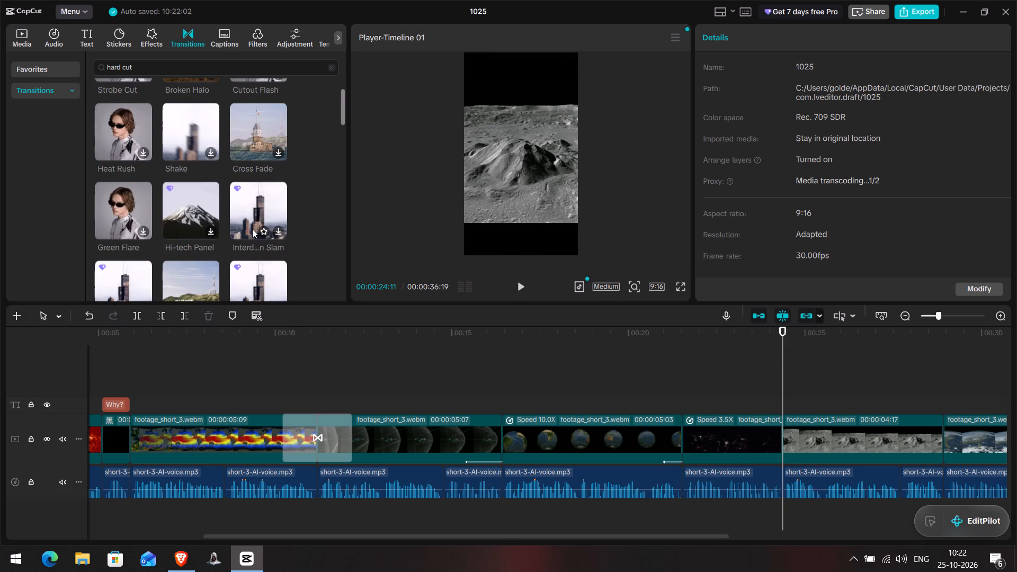
scroll(189, 215, down, 2)
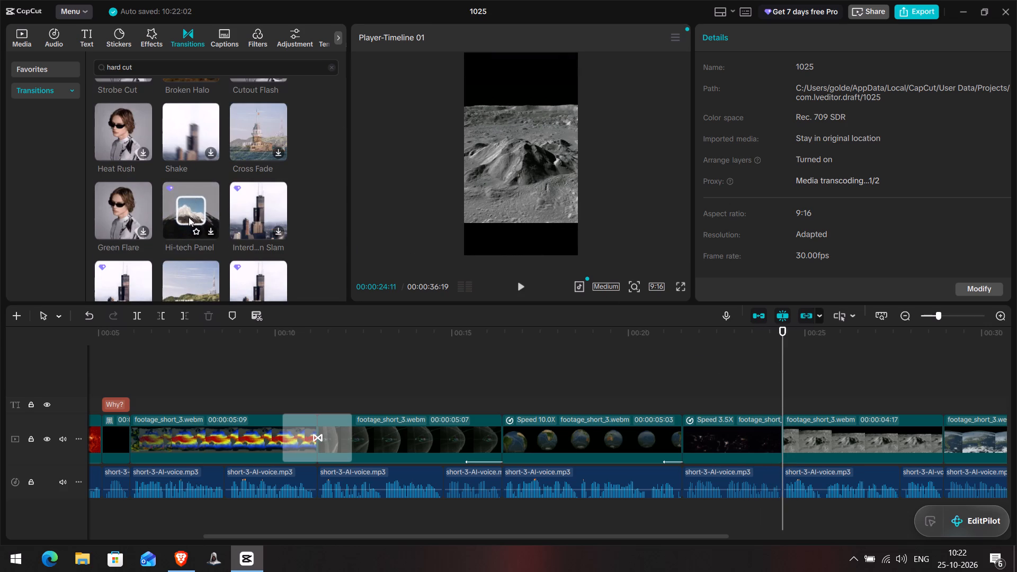
scroll(189, 217, down, 1)
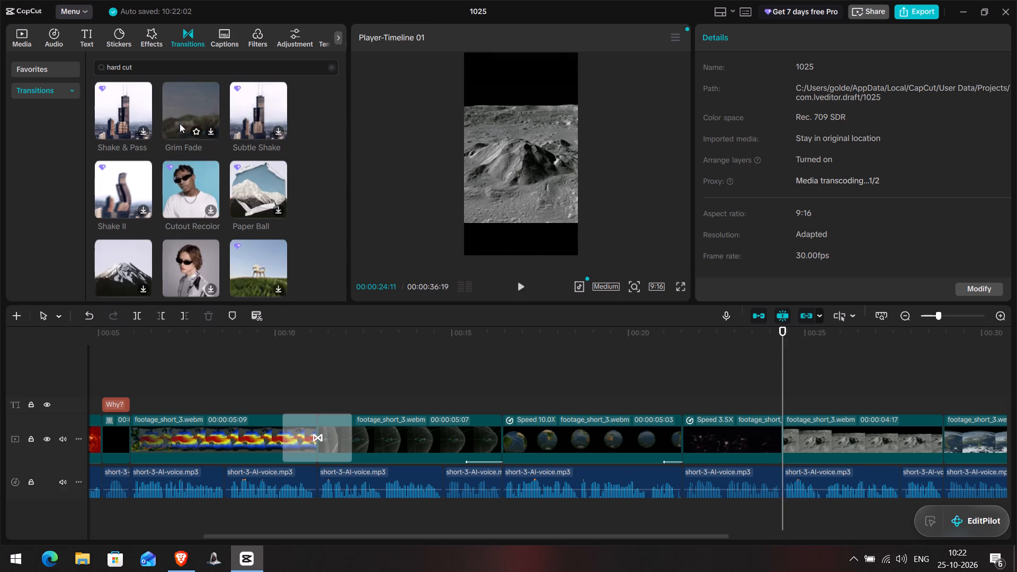
click(209, 130)
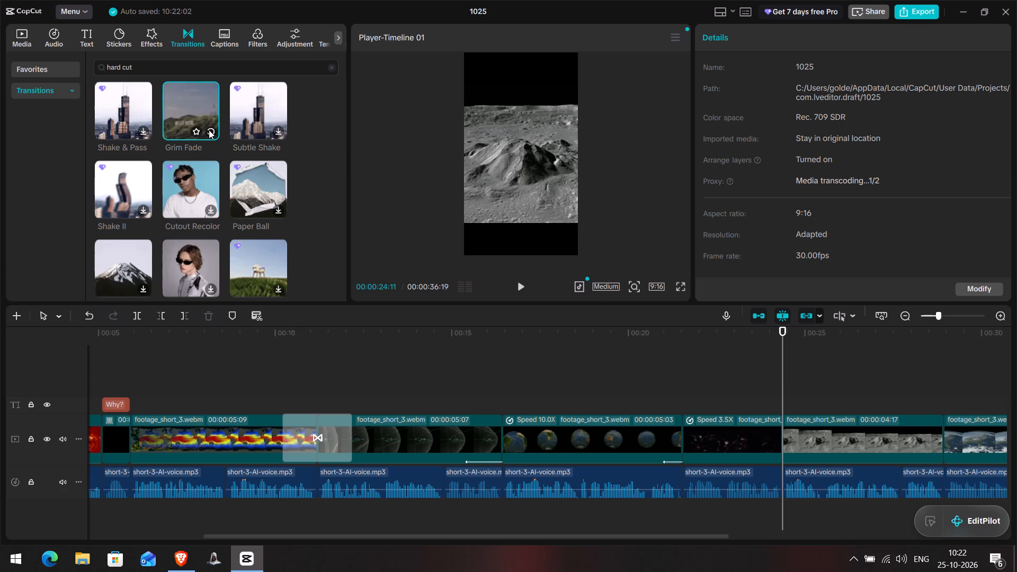
click(209, 131)
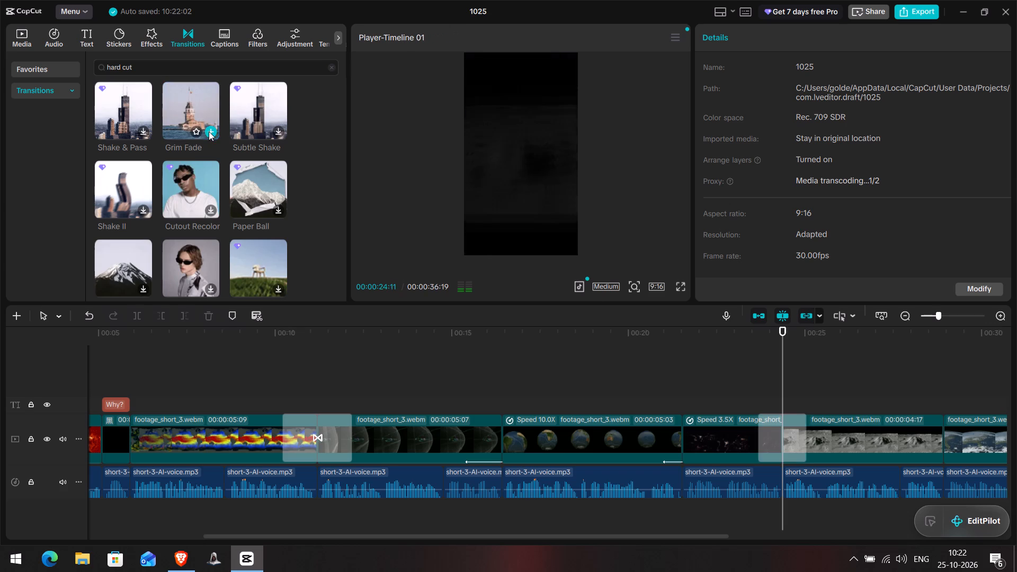
click(747, 370)
key(space)
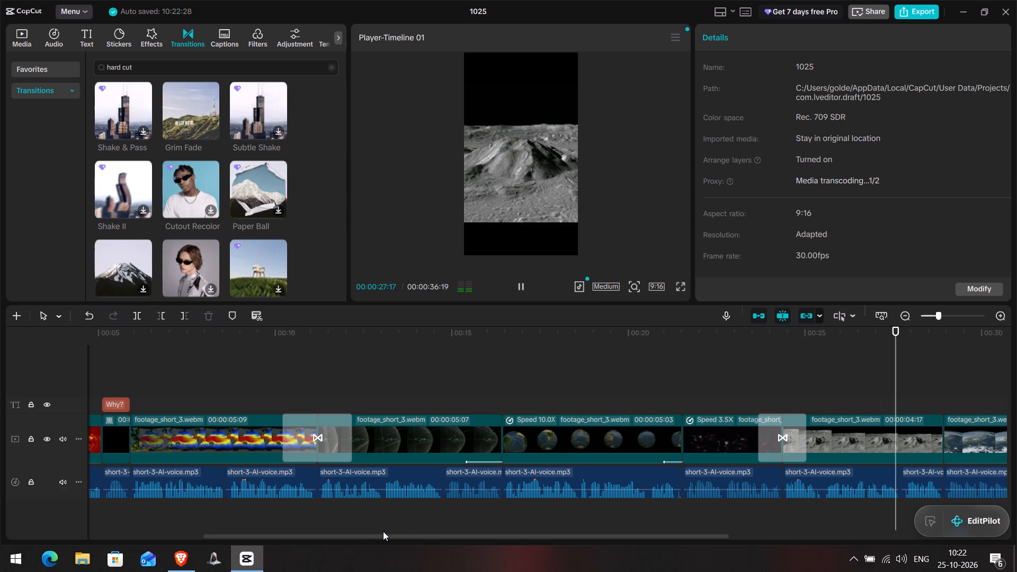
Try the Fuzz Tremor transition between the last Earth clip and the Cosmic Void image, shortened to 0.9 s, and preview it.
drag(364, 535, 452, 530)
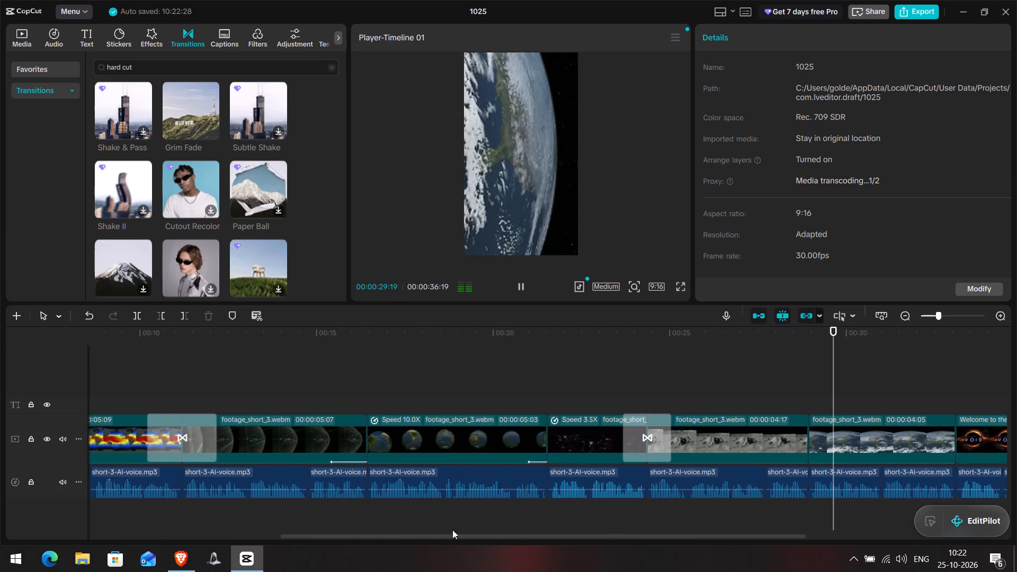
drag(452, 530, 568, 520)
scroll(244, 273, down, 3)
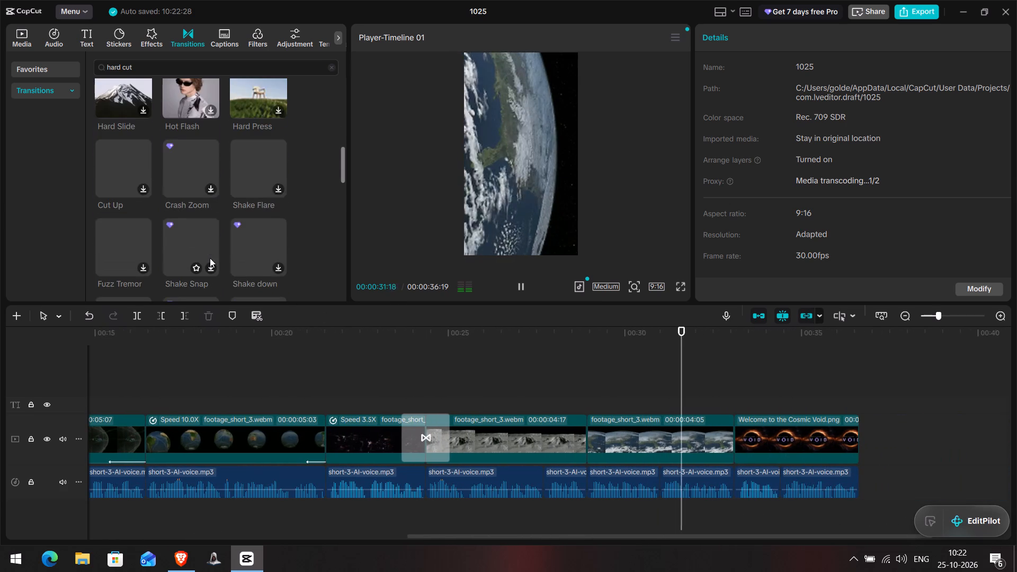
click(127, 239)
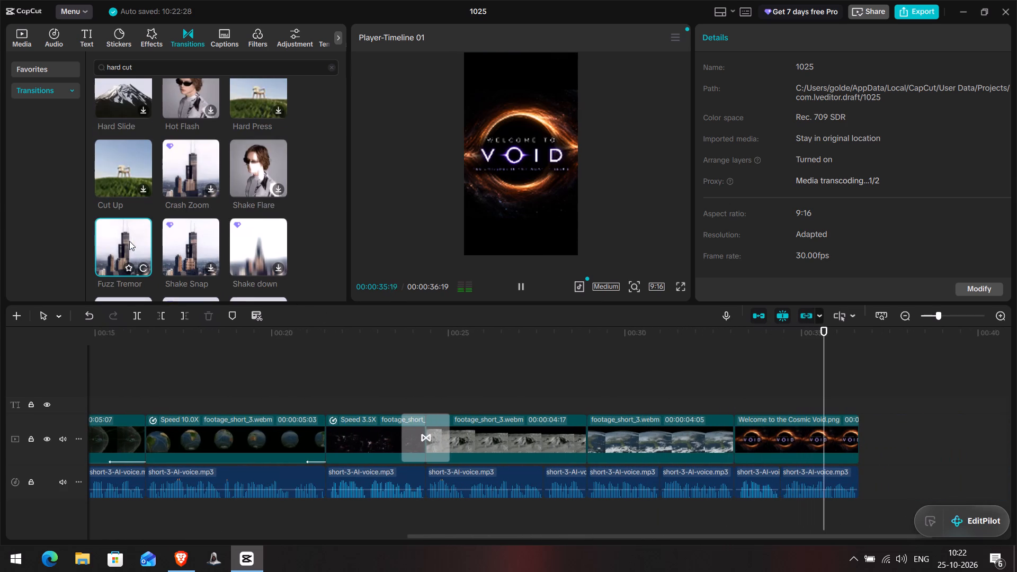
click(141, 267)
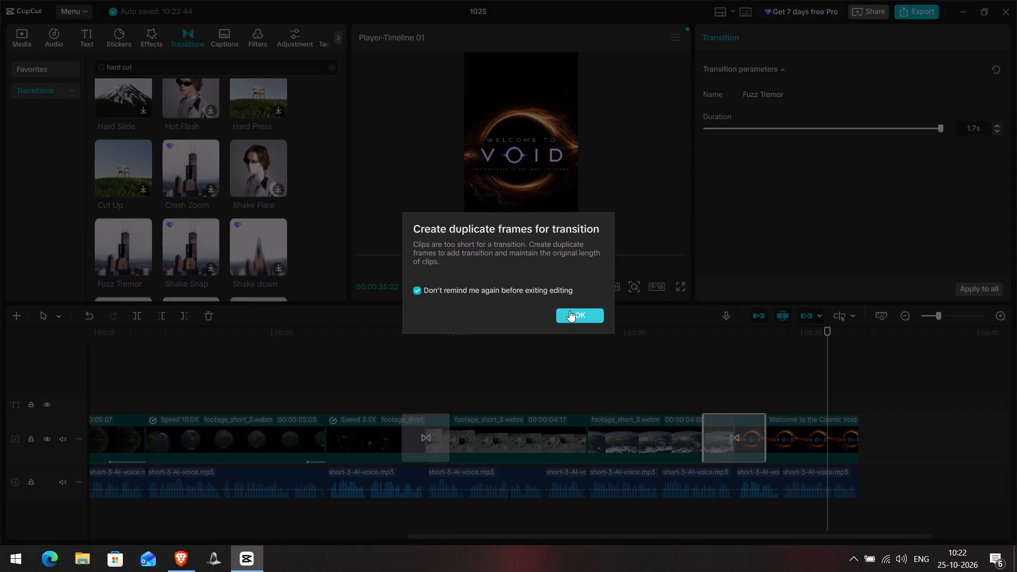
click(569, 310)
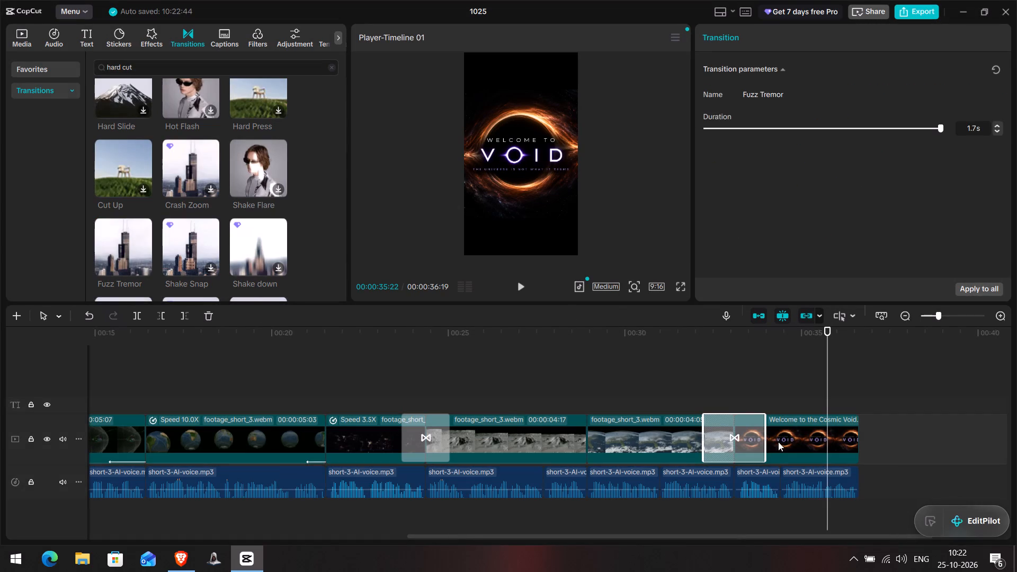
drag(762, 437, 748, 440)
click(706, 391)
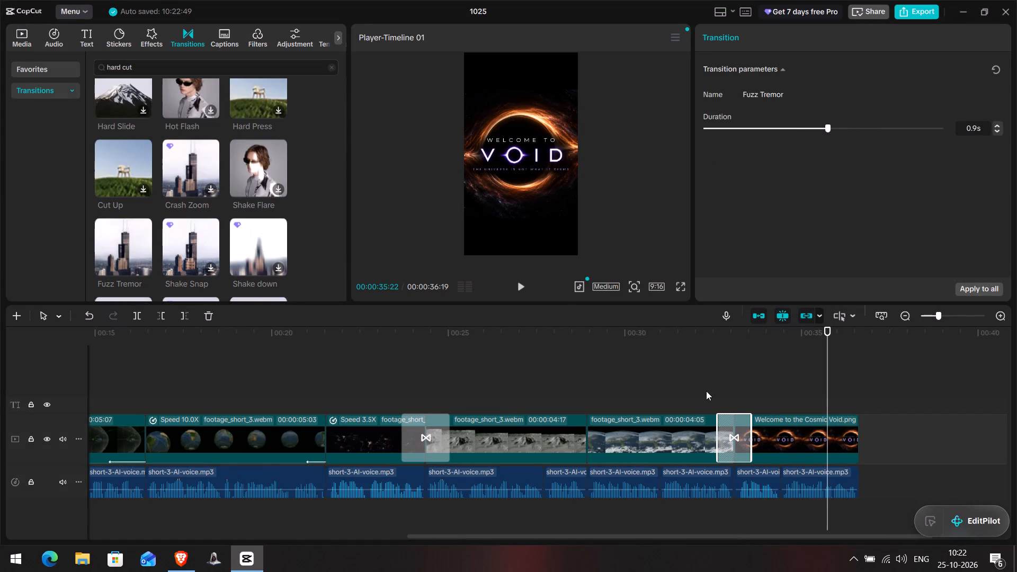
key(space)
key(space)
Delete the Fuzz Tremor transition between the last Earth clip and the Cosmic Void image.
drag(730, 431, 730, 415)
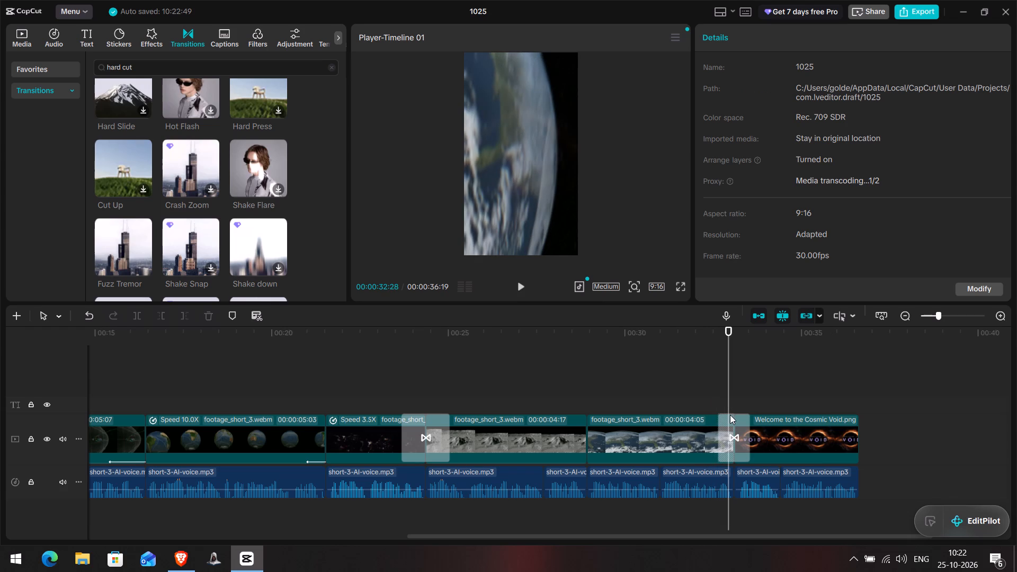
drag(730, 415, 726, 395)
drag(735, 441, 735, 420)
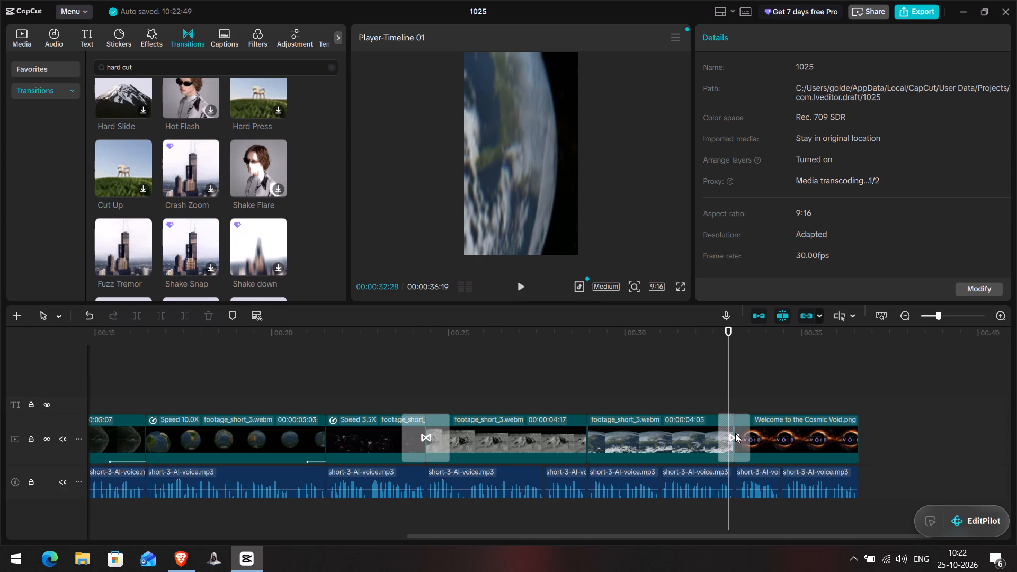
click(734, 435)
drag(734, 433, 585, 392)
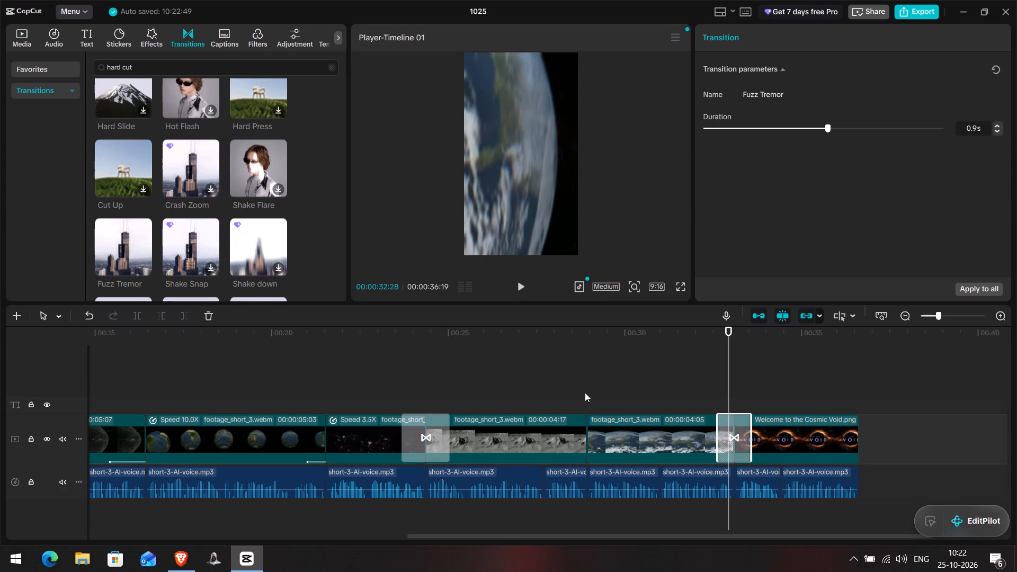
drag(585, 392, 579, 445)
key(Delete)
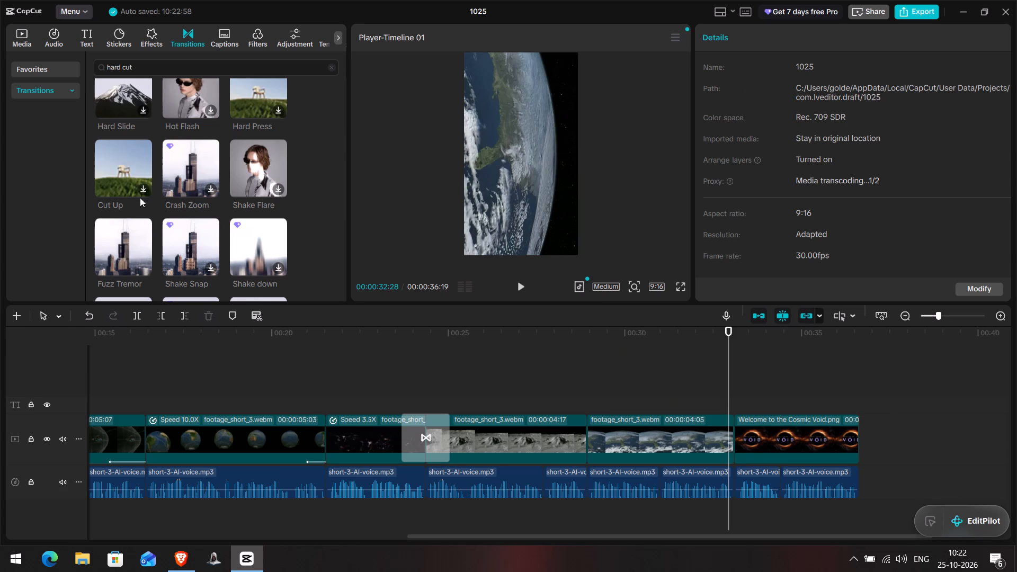
Add a shortened Fuzz Tremor transition between the Moon surface clip and the last Earth clip, and play it back.
drag(117, 251, 571, 444)
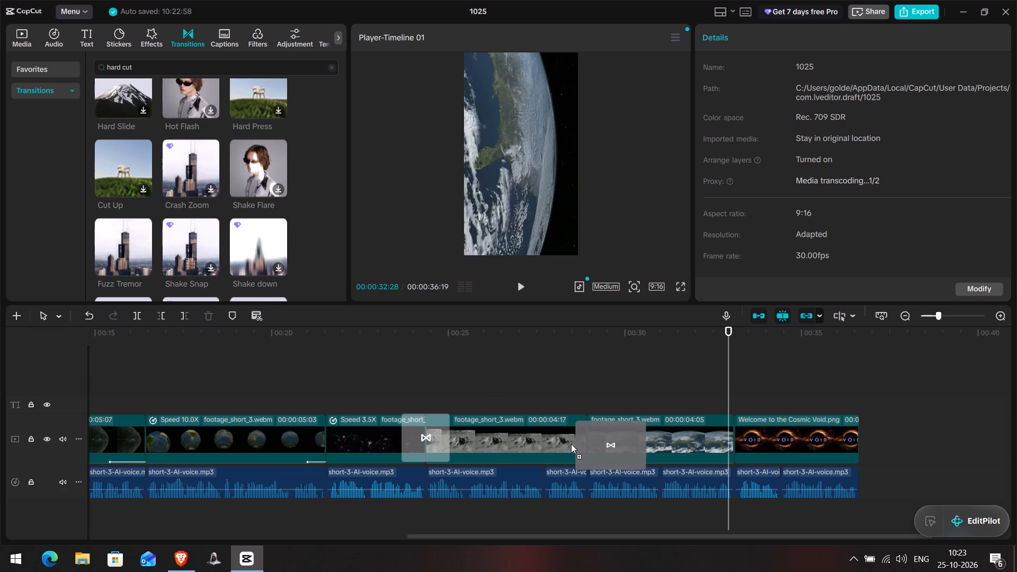
drag(571, 444, 561, 441)
drag(619, 432, 599, 435)
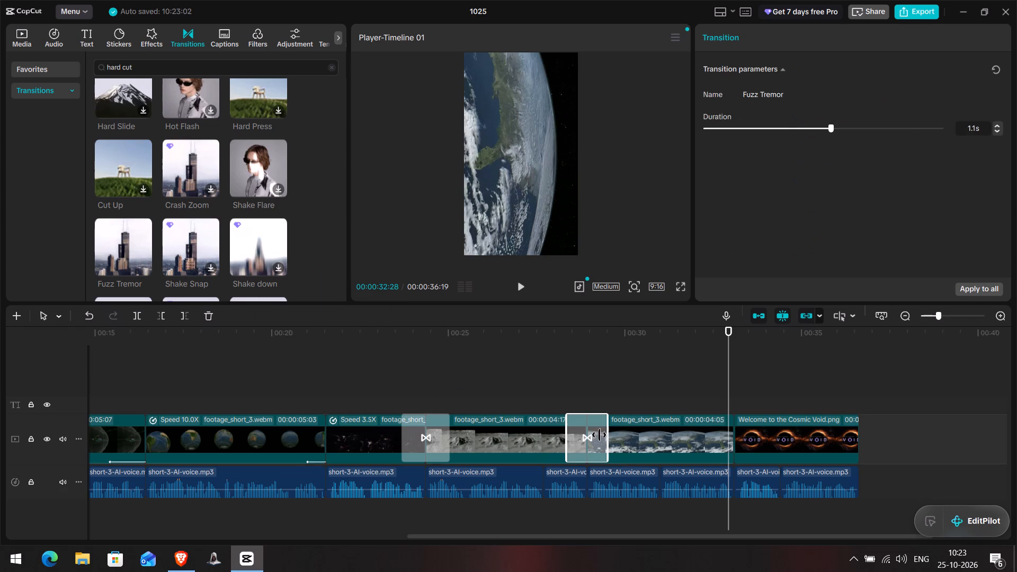
drag(599, 435, 597, 436)
click(540, 380)
click(560, 380)
key(space)
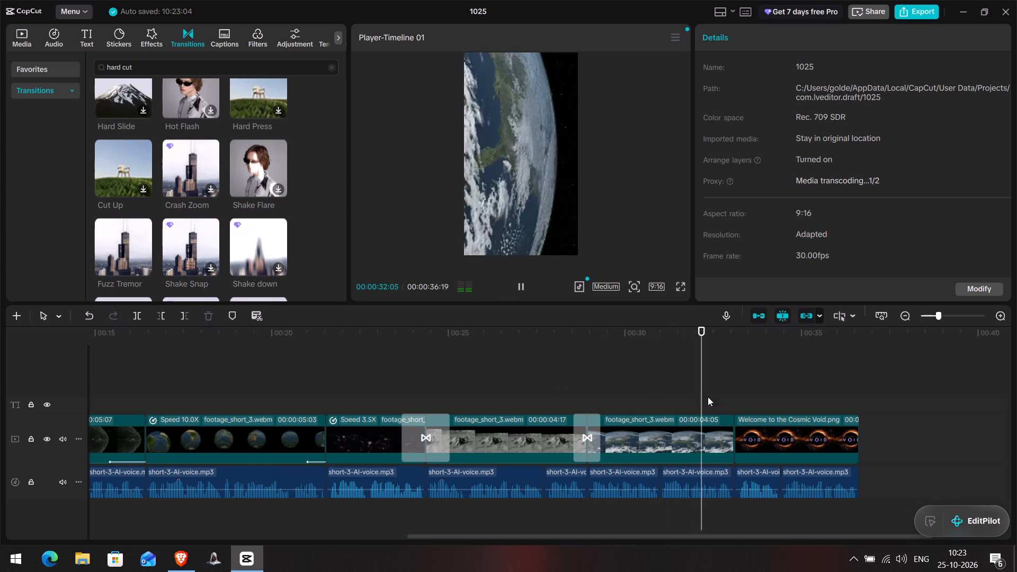
Apply a 0.5 s Fade Out animation to the end of the last Earth clip.
click(719, 424)
key(space)
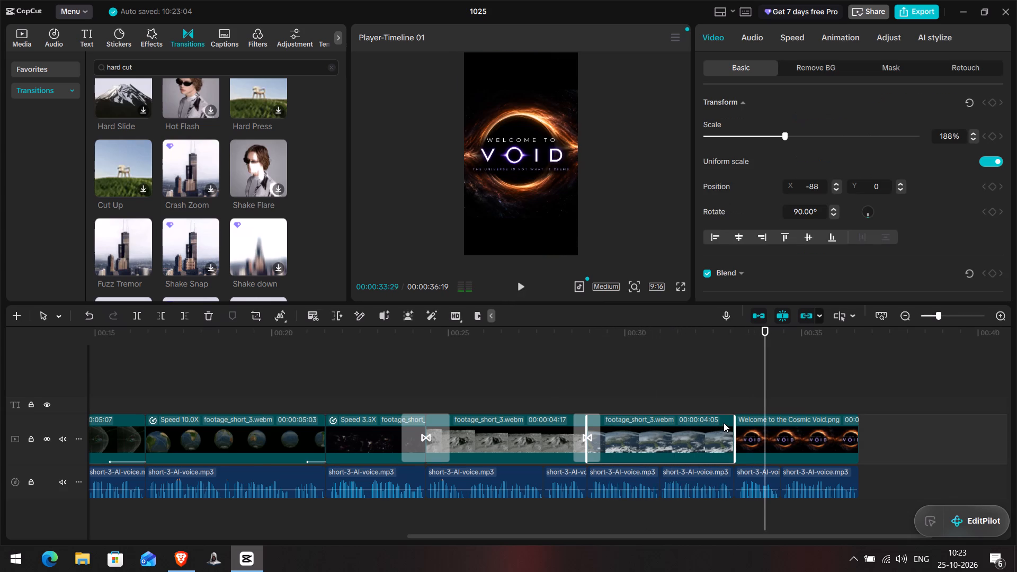
click(837, 38)
click(926, 170)
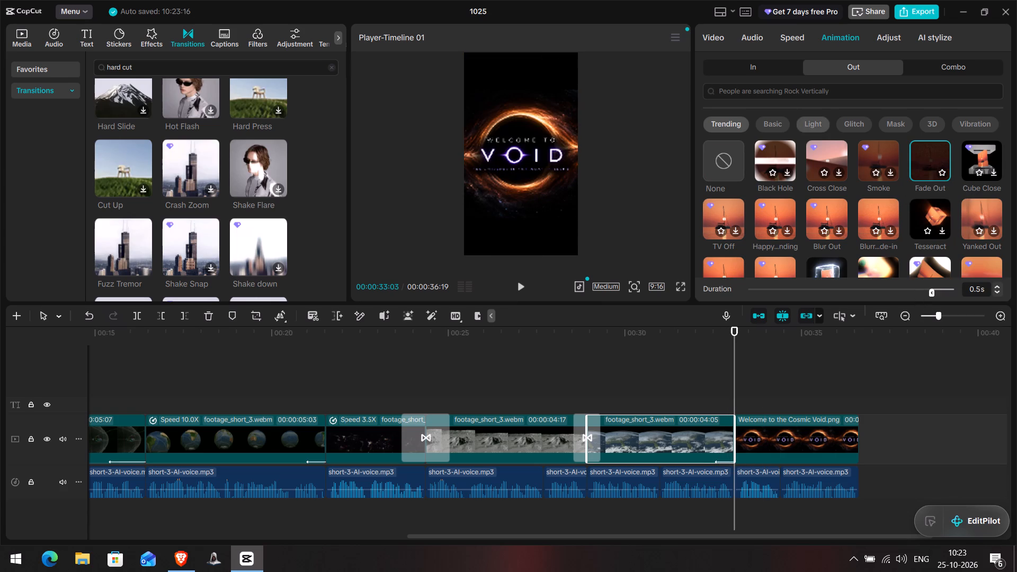
click(740, 69)
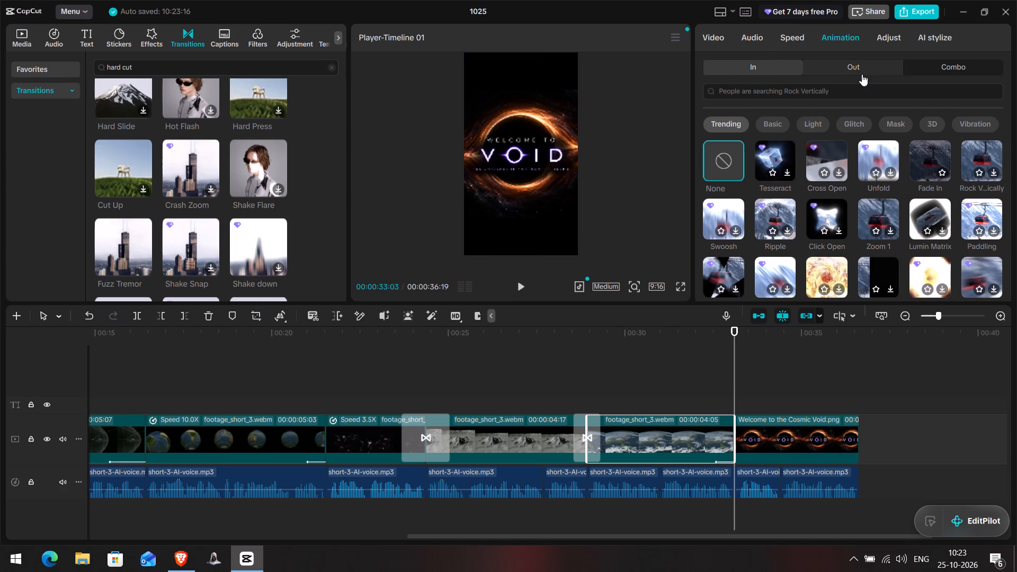
click(862, 76)
click(857, 65)
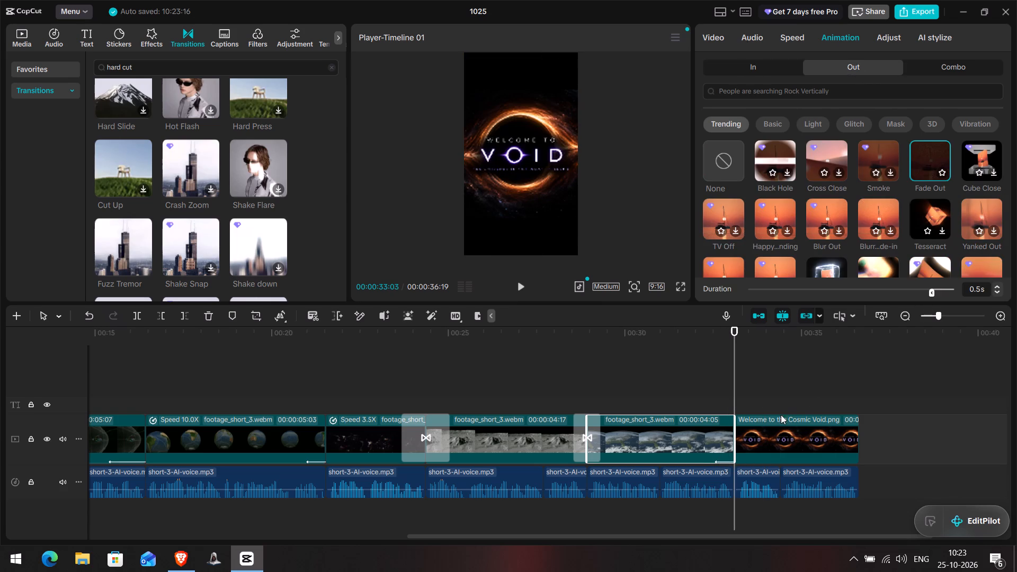
Apply a 0.5 s Fade In animation to the Cosmic Void image and play back the change from the Earth clip.
click(764, 439)
click(758, 61)
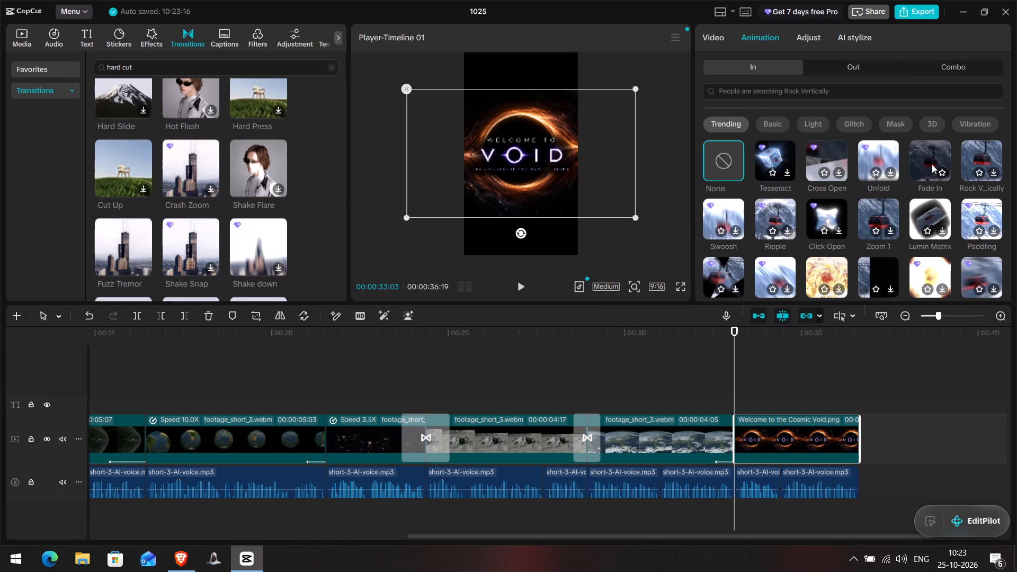
click(932, 164)
click(699, 376)
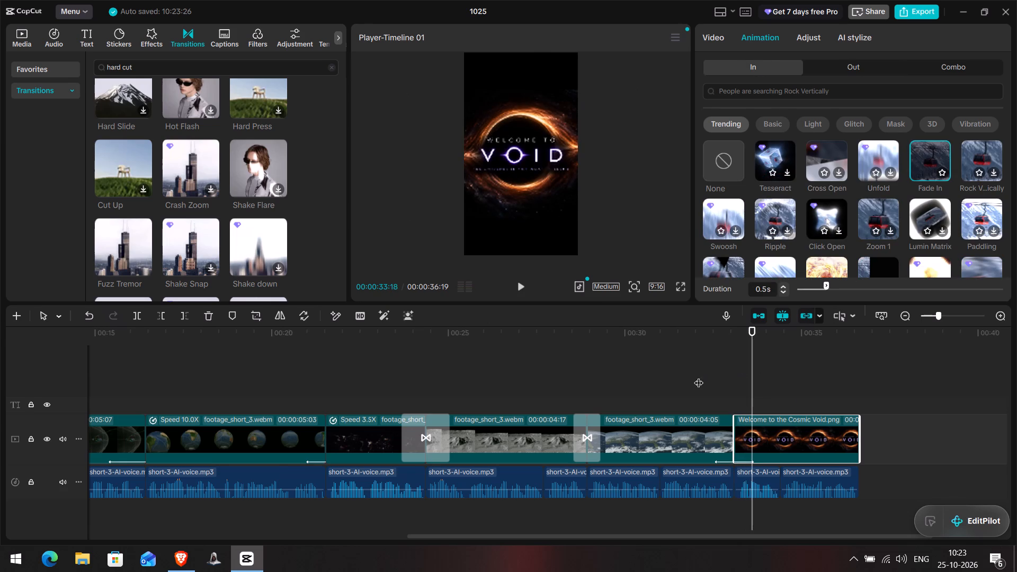
key(space)
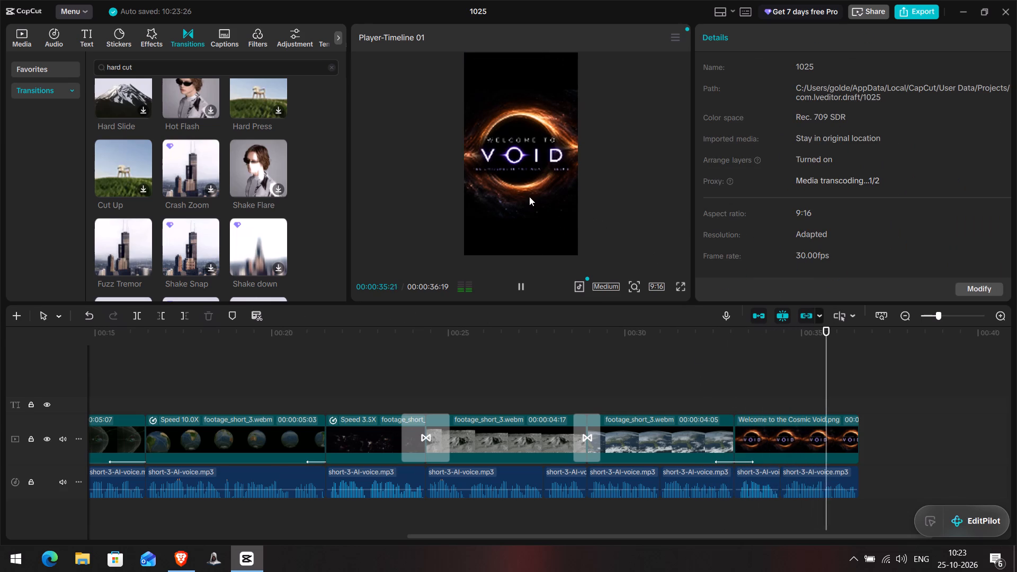
Scale the Cosmic Void image to 110% and add a Transform keyframe at its start.
click(521, 165)
drag(637, 217, 570, 170)
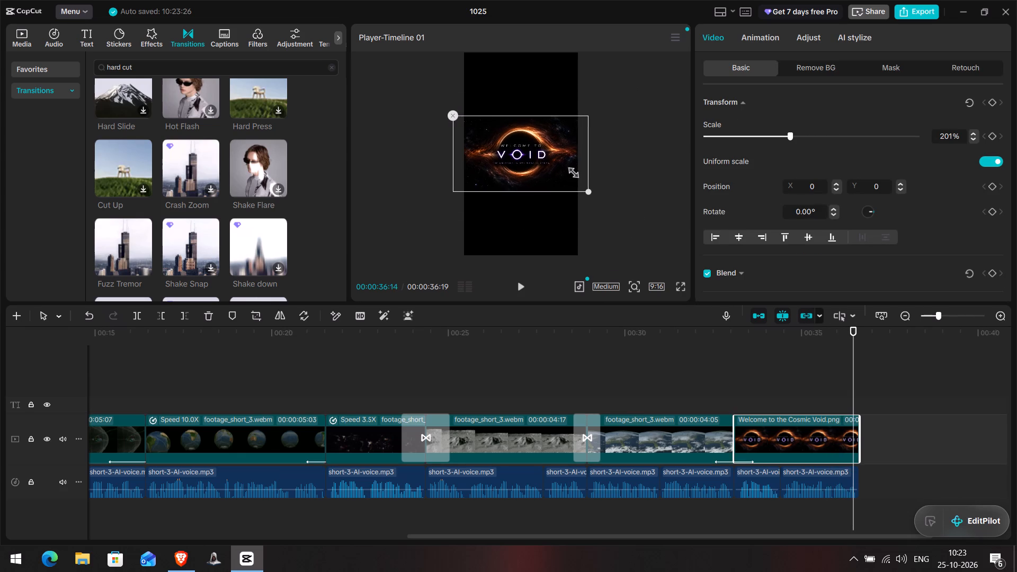
drag(570, 170, 565, 162)
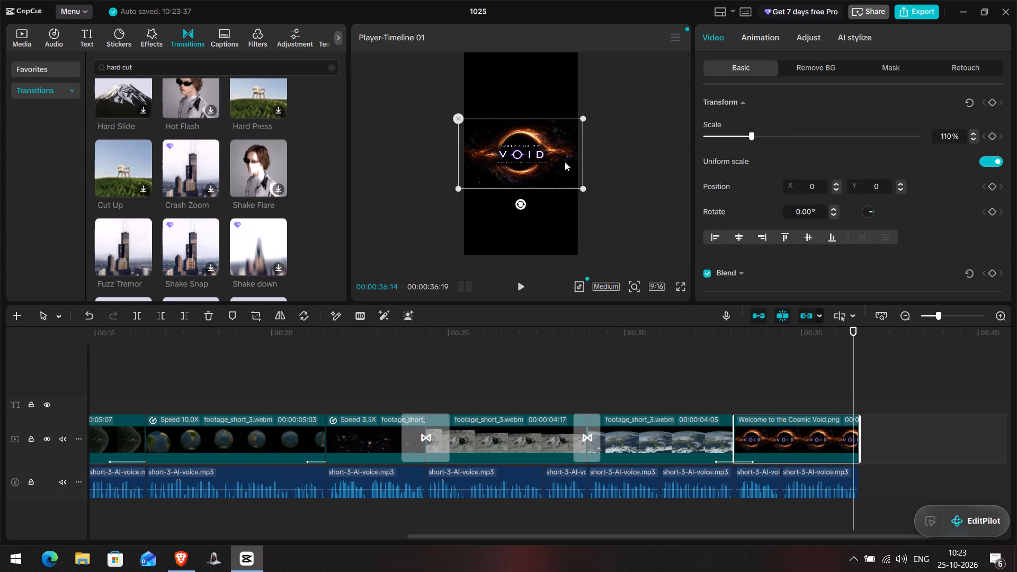
double_click(741, 386)
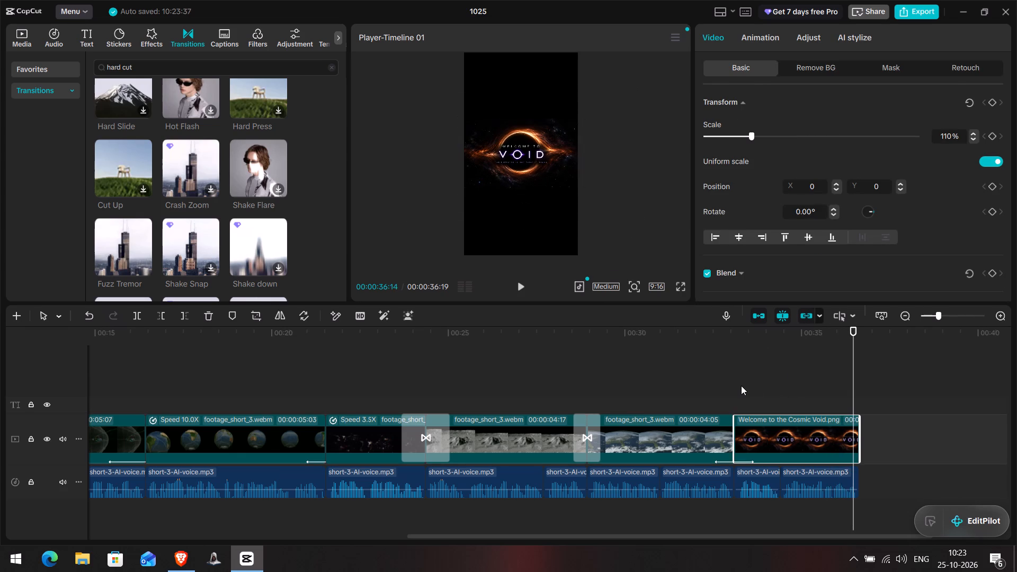
drag(741, 386, 734, 385)
click(754, 432)
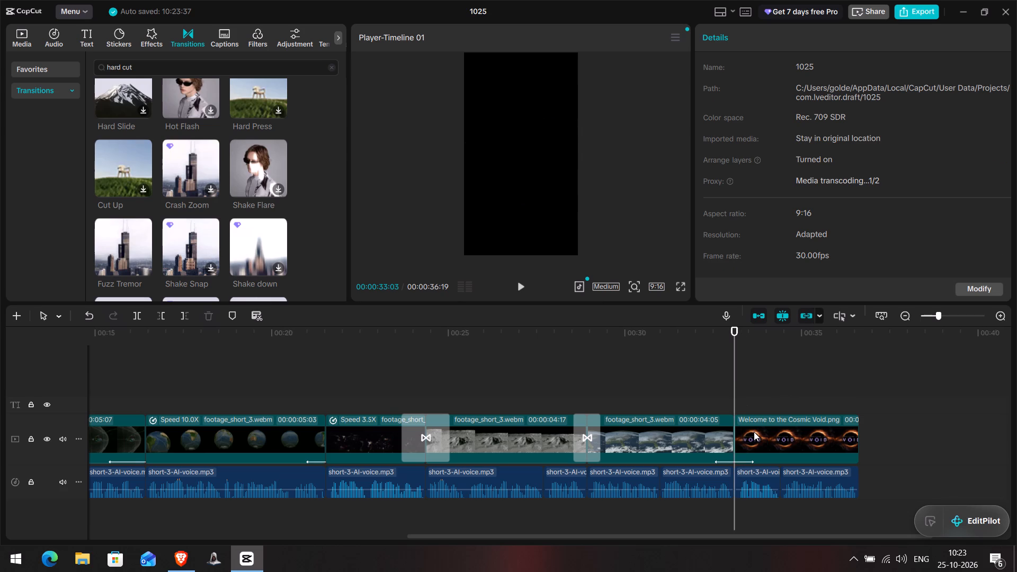
click(990, 103)
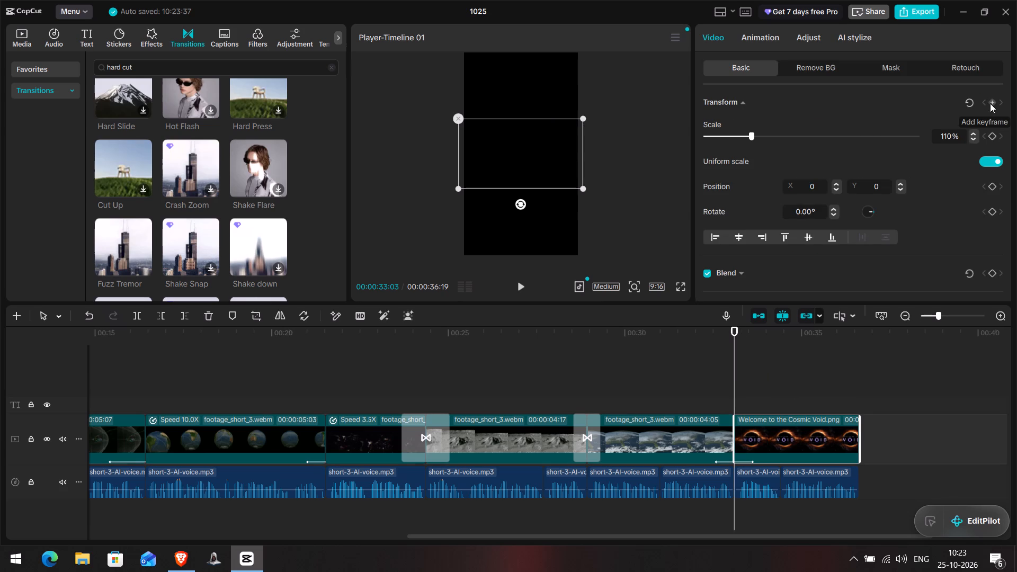
Extend the end of the Cosmic Void image past the voice-over to 00:00:37:14.
click(819, 380)
drag(819, 380, 834, 383)
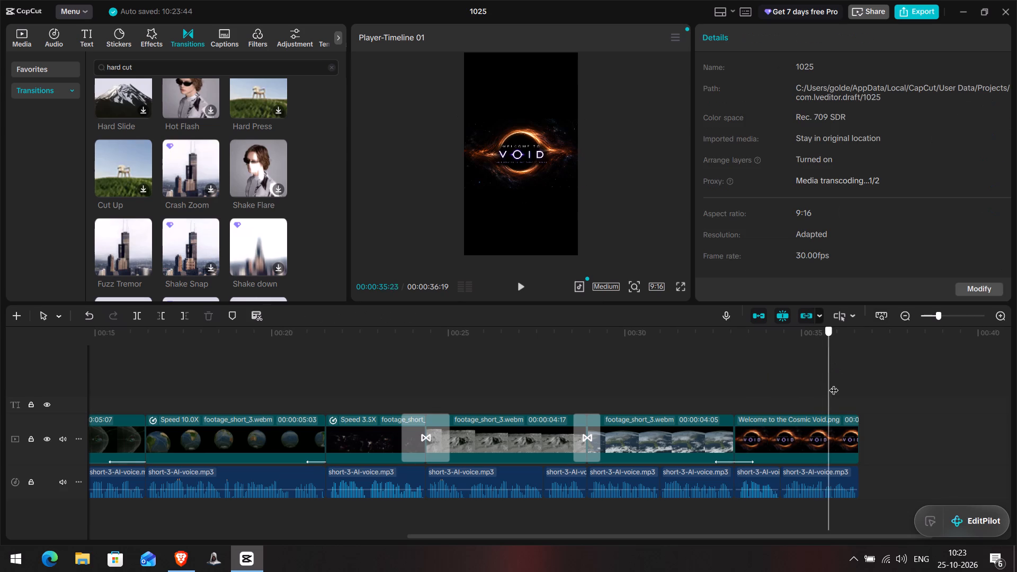
drag(834, 383, 836, 383)
click(858, 434)
drag(859, 433, 884, 435)
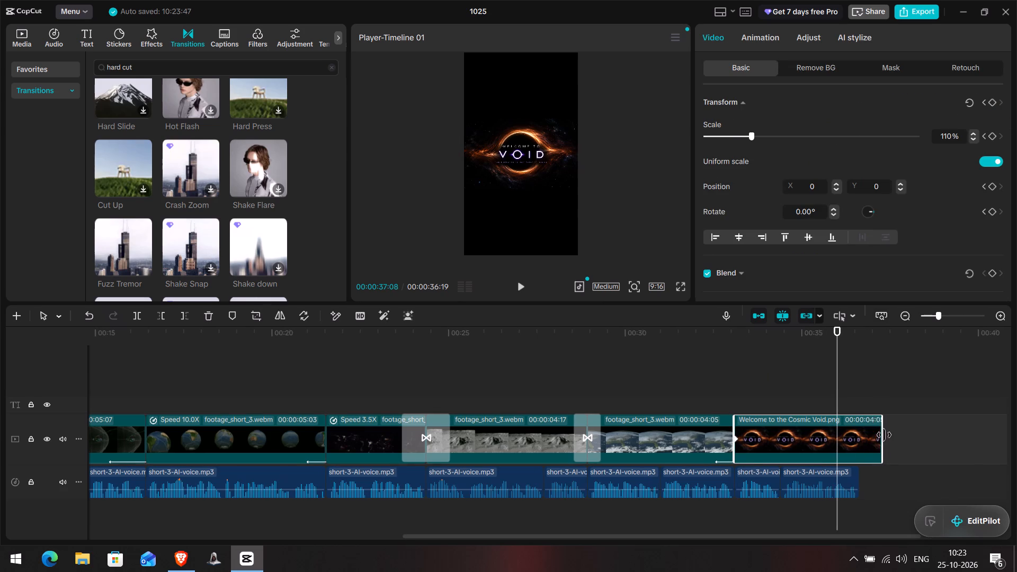
drag(884, 435, 886, 435)
Add a Transform keyframe on the Cosmic Void image at the voice-over's end, 00:00:36:19, and scale the image to 226% there.
drag(836, 380, 858, 389)
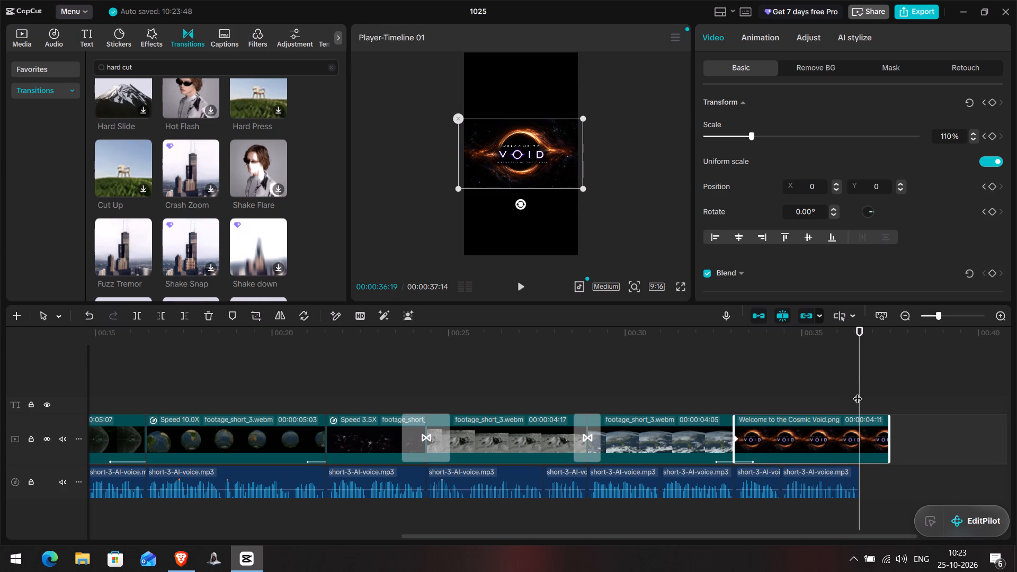
click(860, 429)
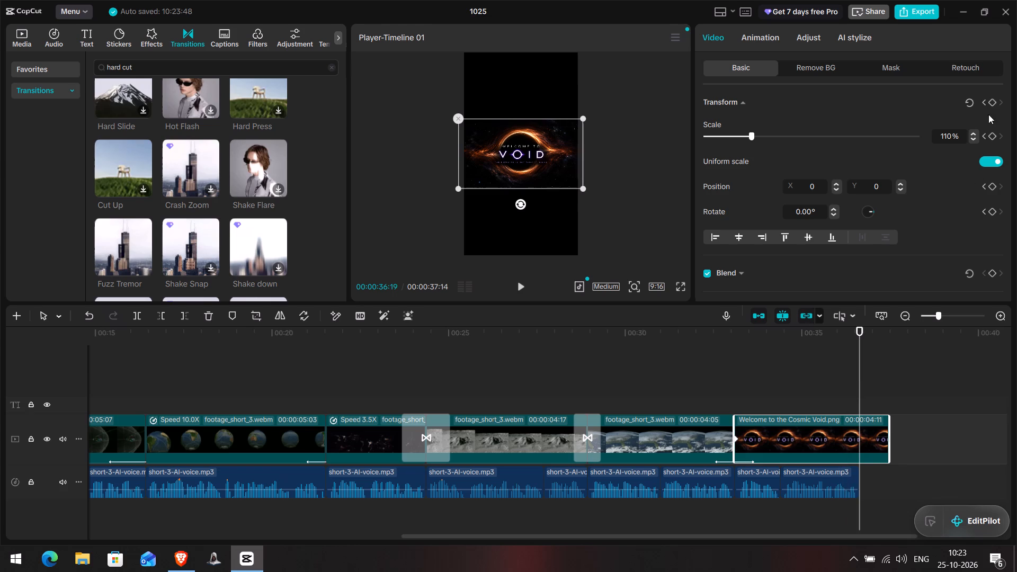
click(992, 104)
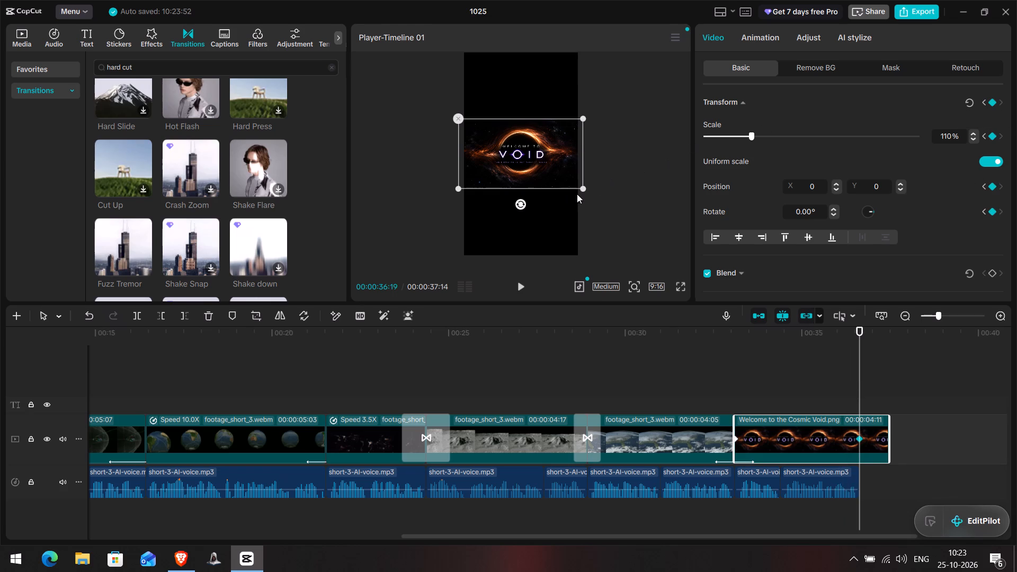
drag(584, 189, 664, 246)
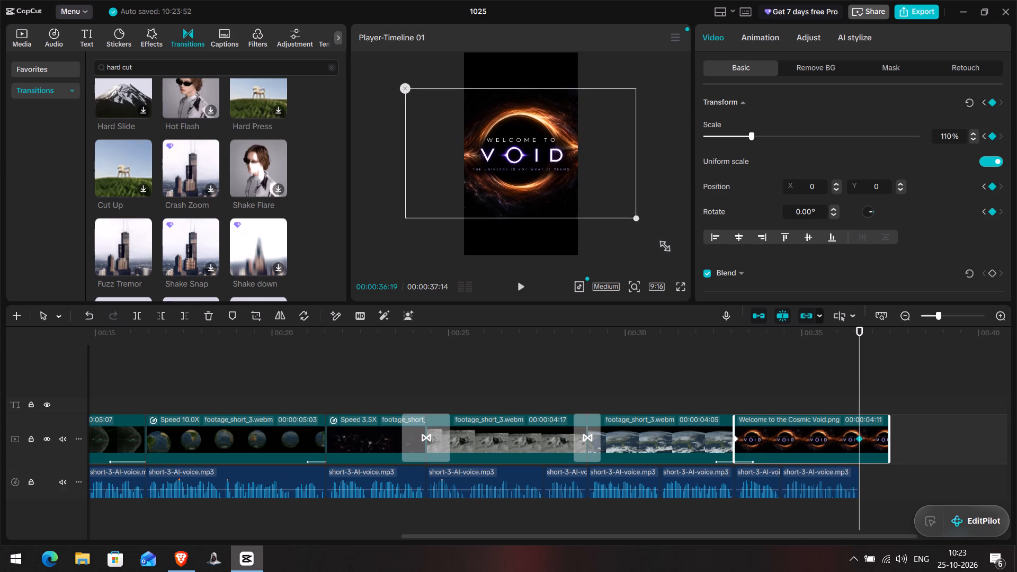
drag(664, 246, 679, 262)
Trim the Cosmic Void image's end to the voice-over's end at 00:00:36:19 and play back the zoom.
drag(889, 434, 859, 433)
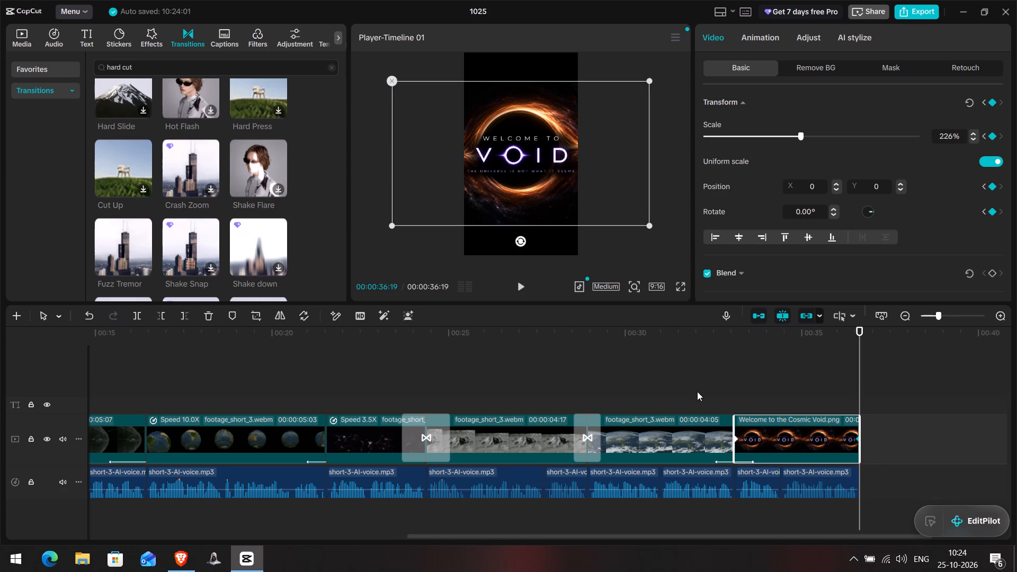
click(720, 381)
key(space)
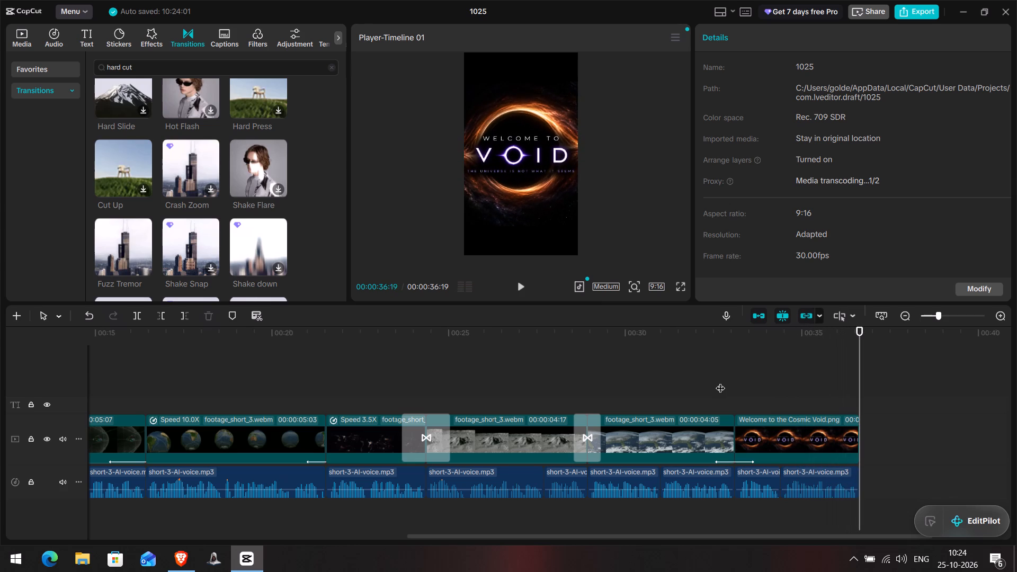
Play back the opening sun clip from the start of the timeline and return to 00:00:00:00.
click(360, 335)
drag(360, 335, 0, 337)
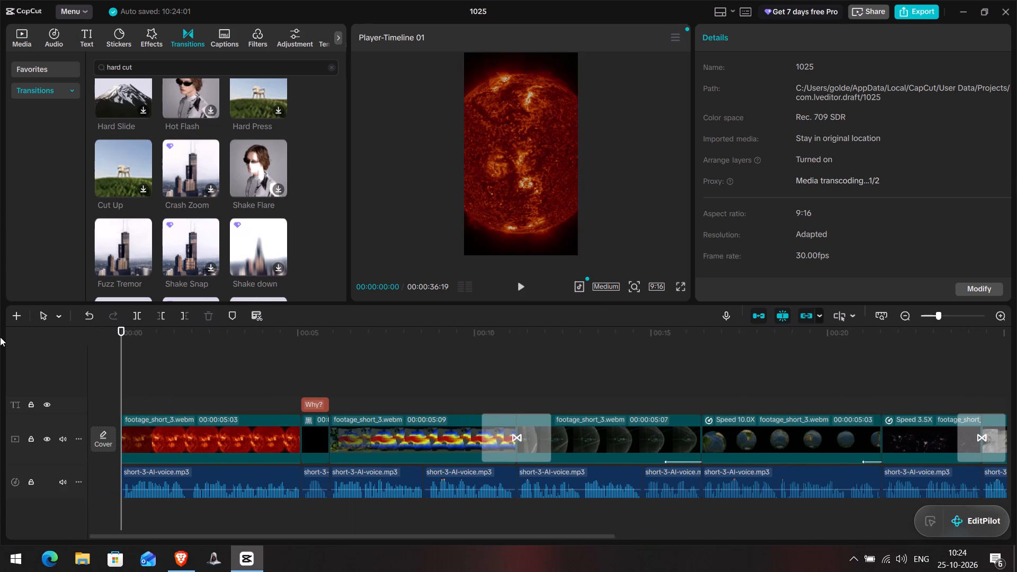
key(space)
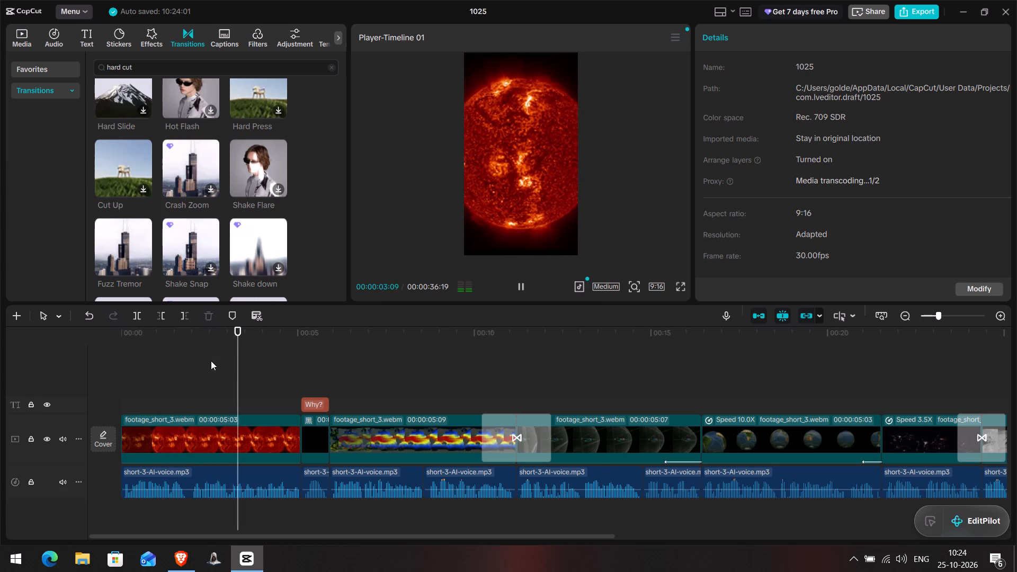
click(147, 333)
drag(147, 333, 78, 332)
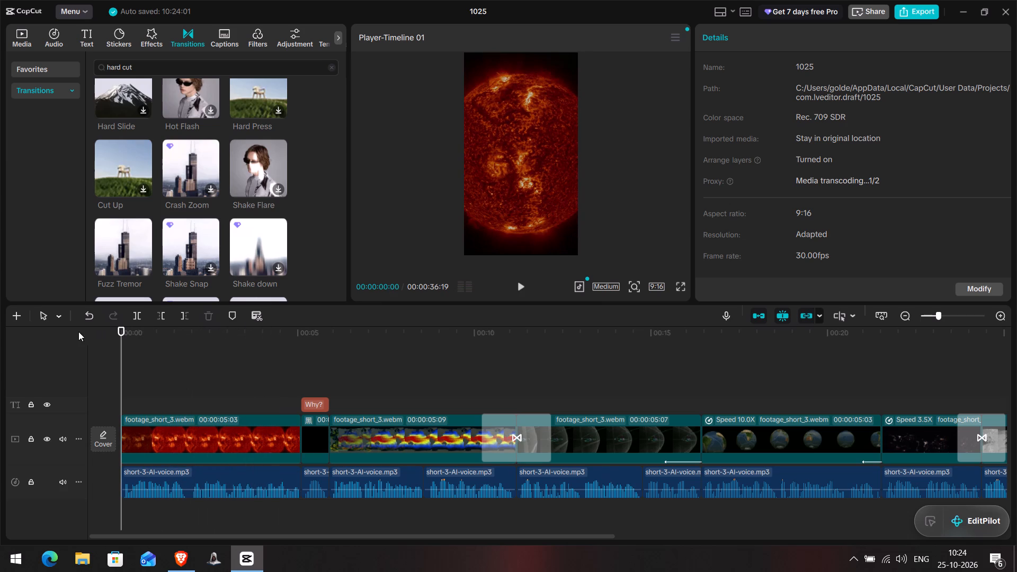
Browse the Aesthetic and Monoline caption templates and choose the Monoline one reading "DER SCHNELLE BRAUNE" with a blue highlighted word.
scroll(173, 137, up, 13)
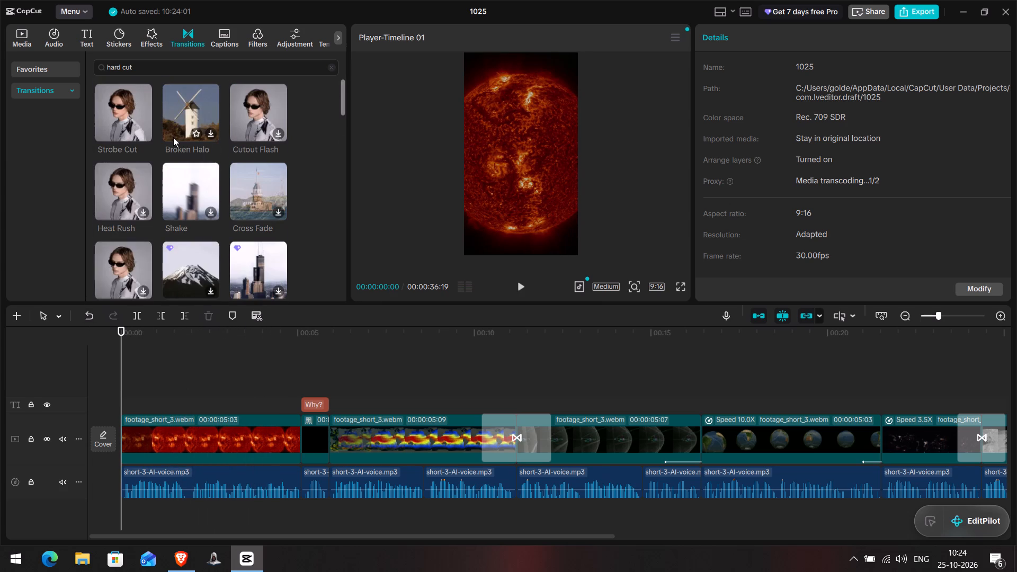
scroll(173, 137, up, 3)
click(216, 34)
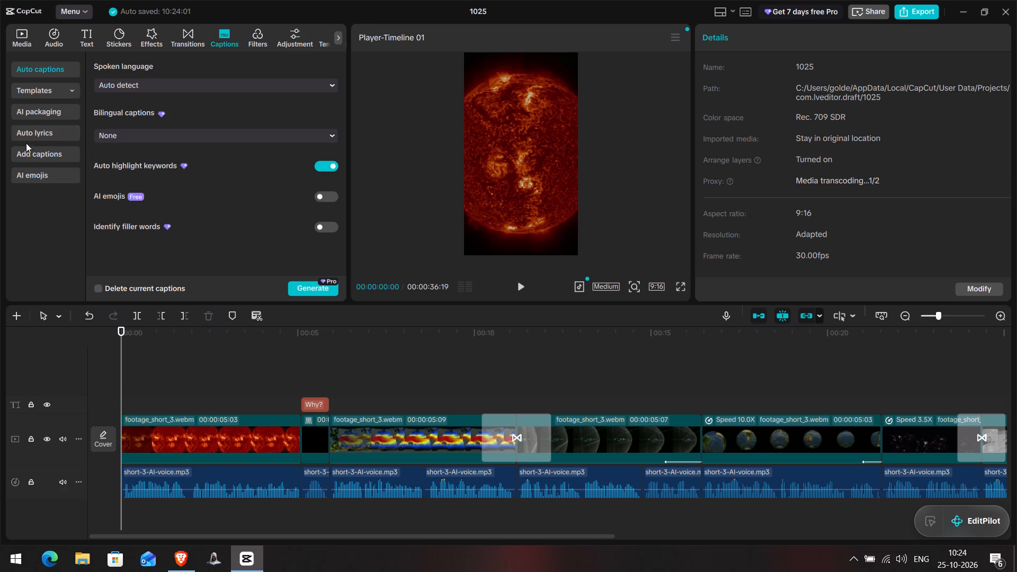
click(35, 93)
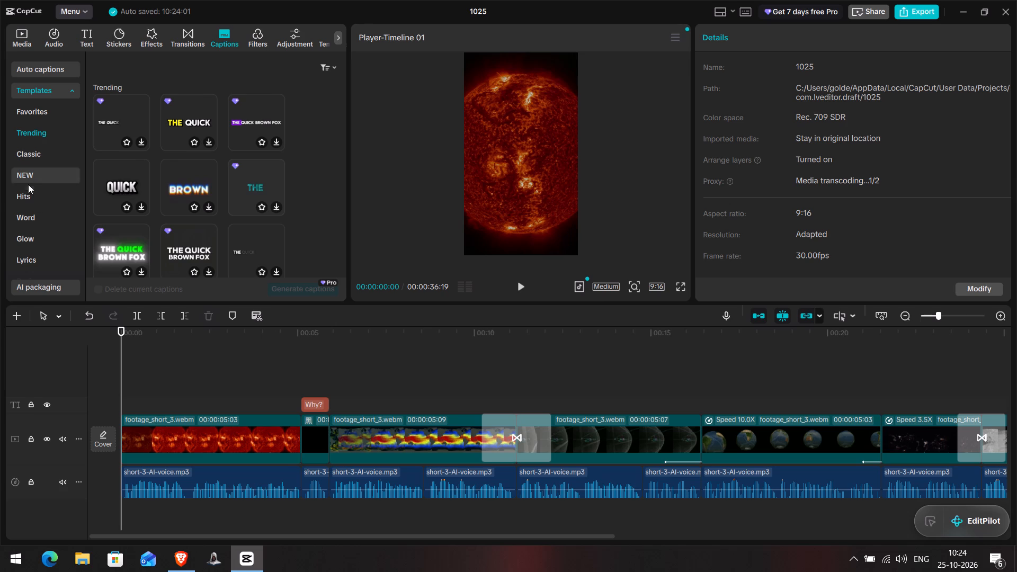
scroll(28, 219, down, 2)
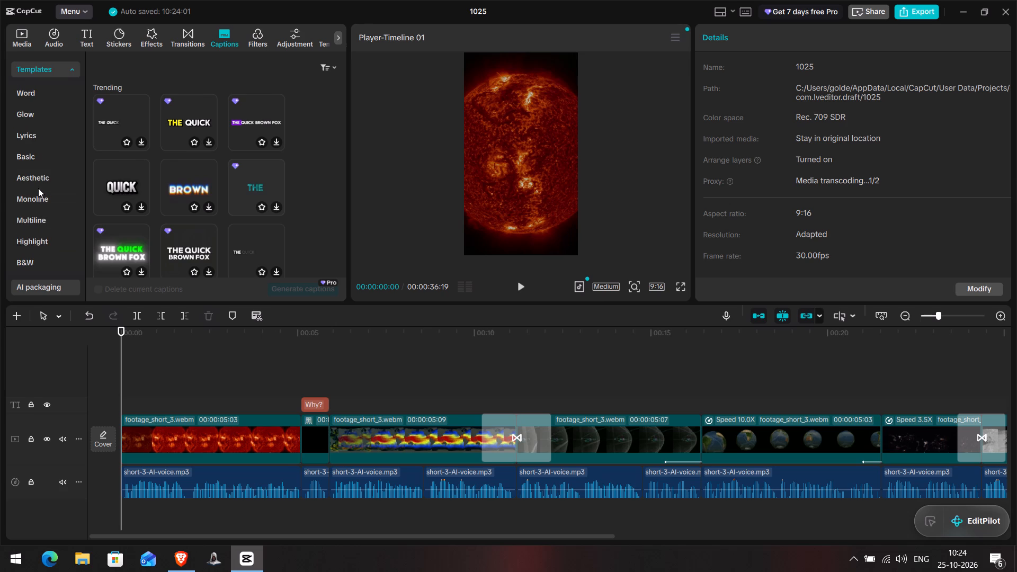
click(37, 181)
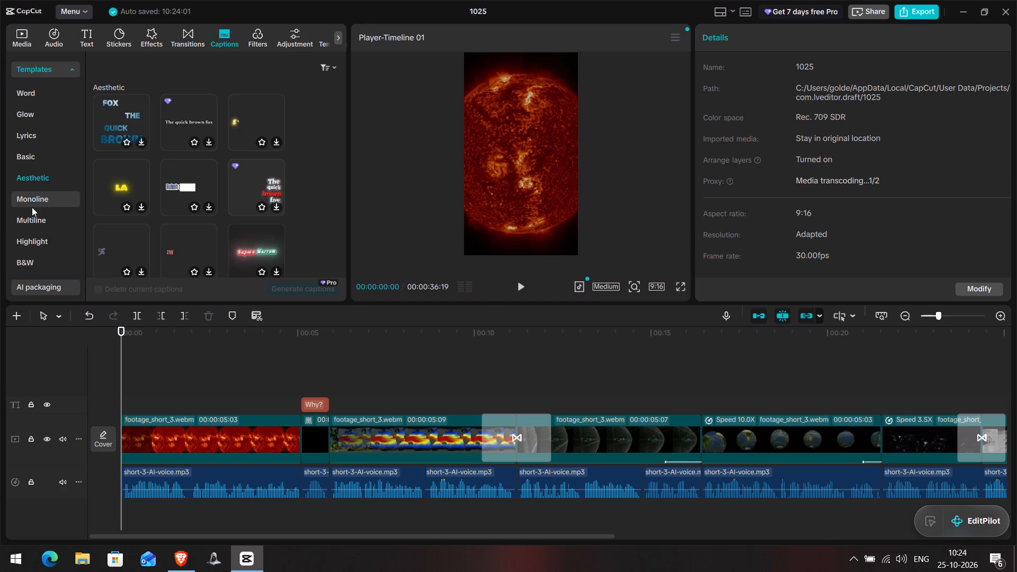
click(30, 200)
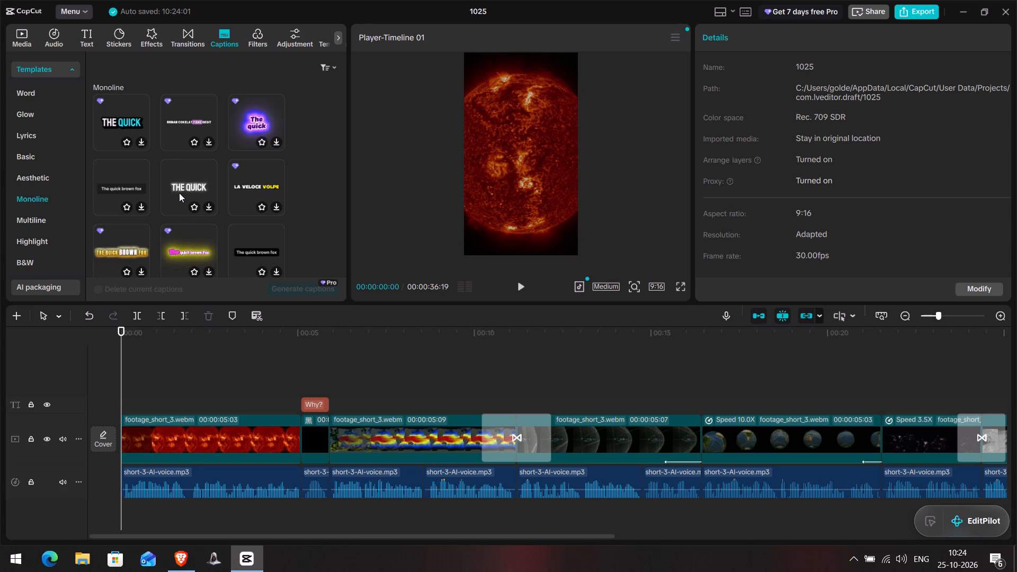
scroll(179, 193, down, 2)
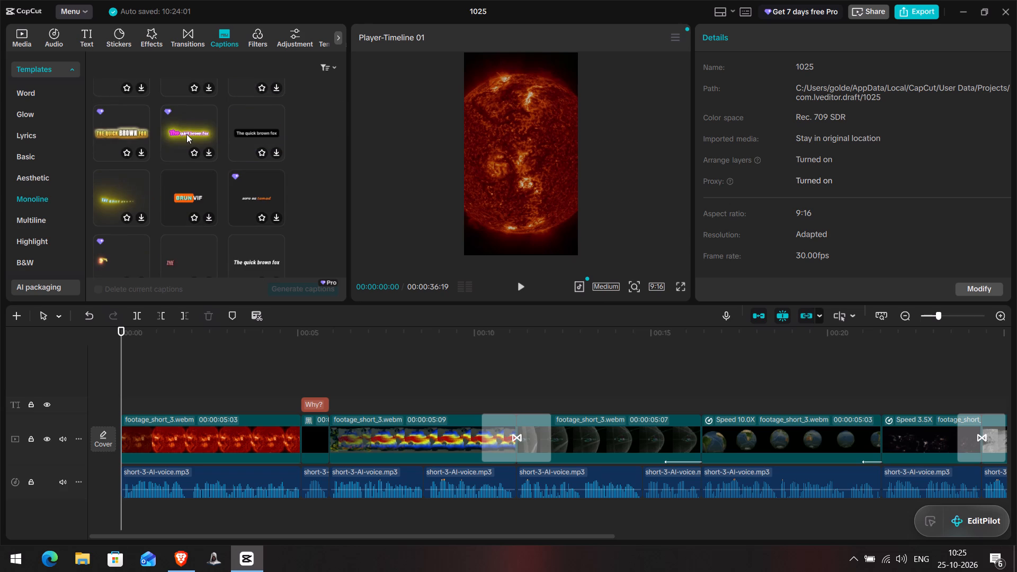
scroll(187, 177, down, 1)
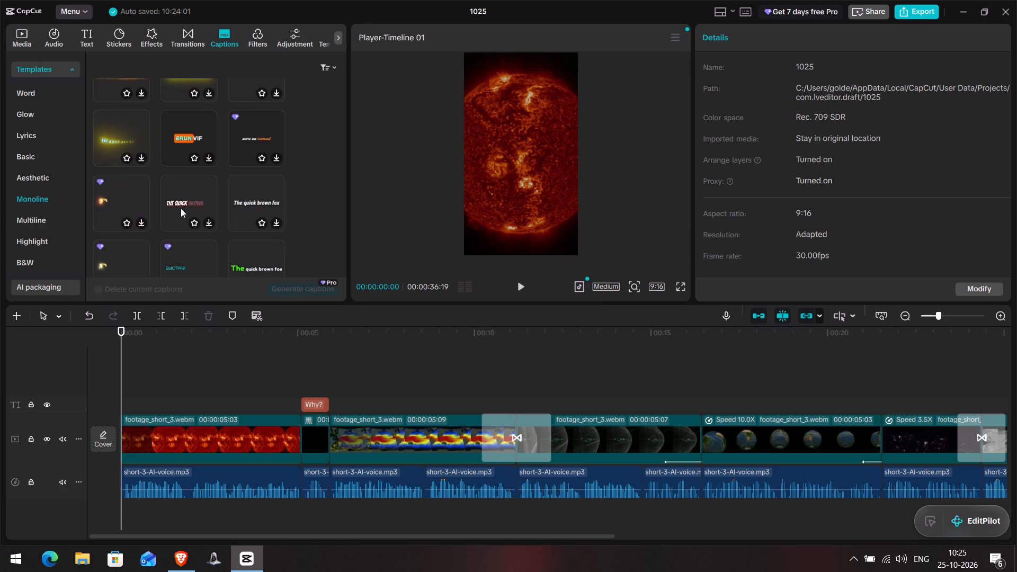
scroll(181, 208, down, 2)
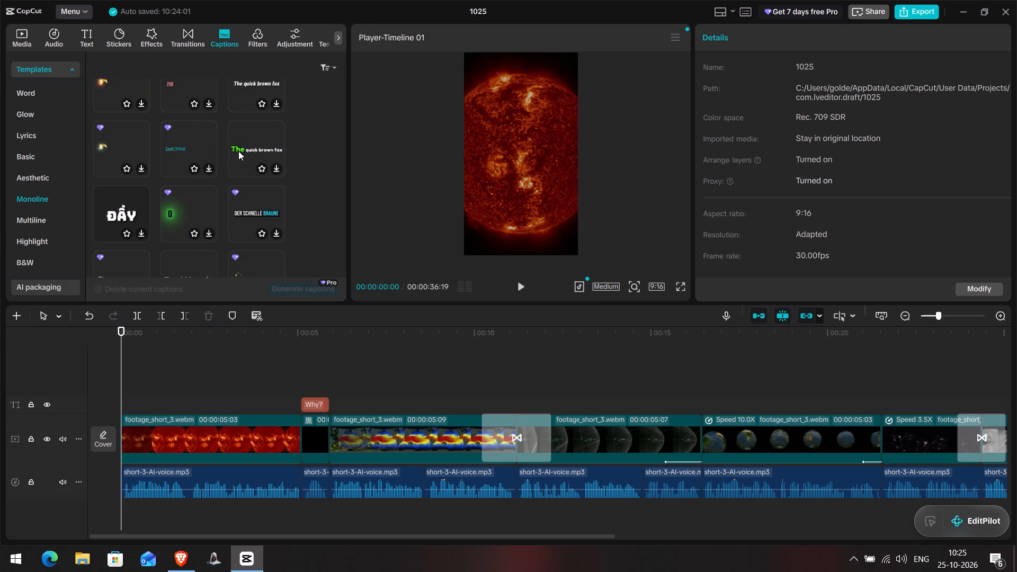
click(253, 218)
click(253, 216)
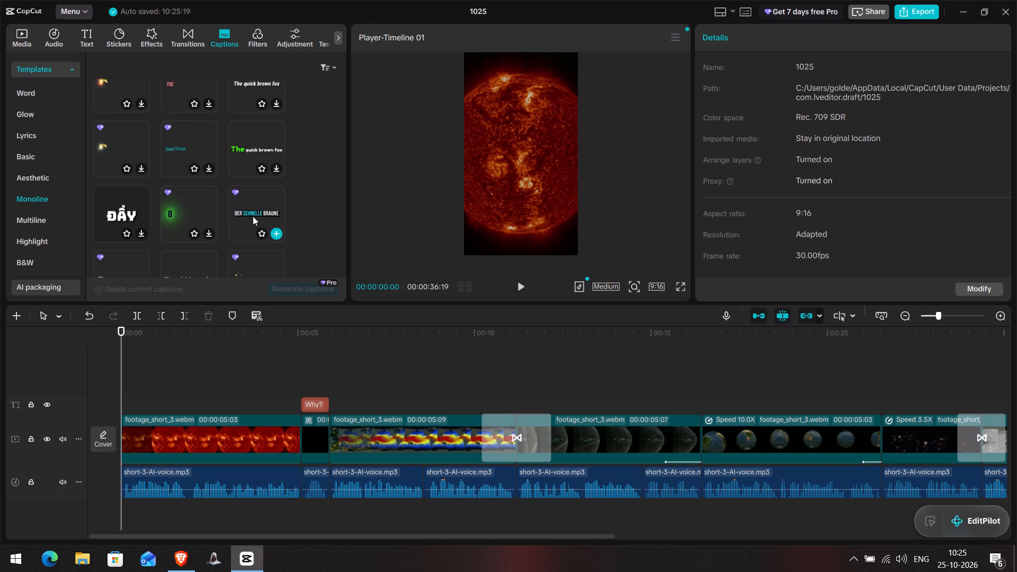
Preview the chosen Monoline caption template on the video and generate captions with it.
scroll(314, 203, down, 2)
scroll(290, 194, up, 1)
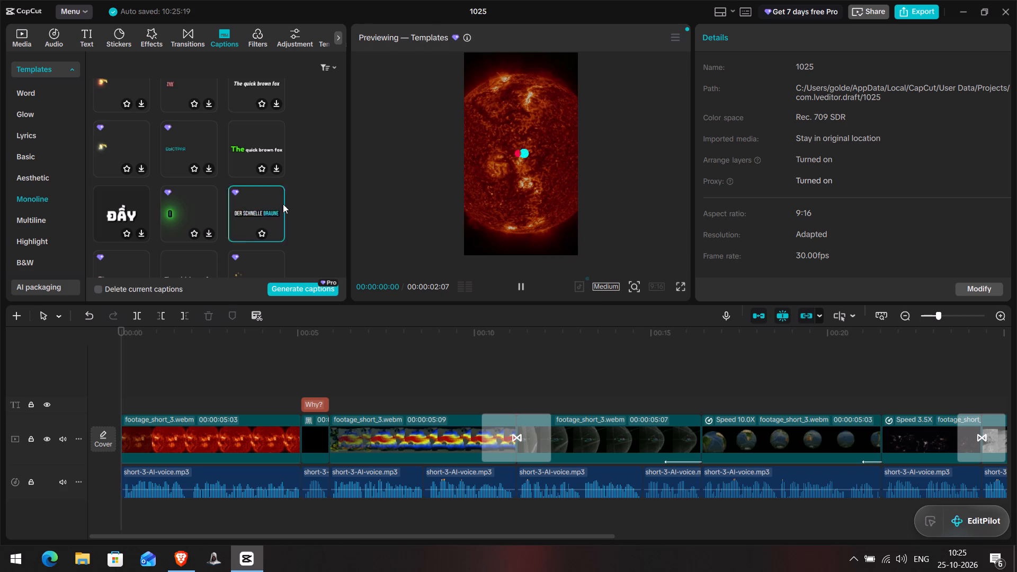
scroll(283, 204, down, 1)
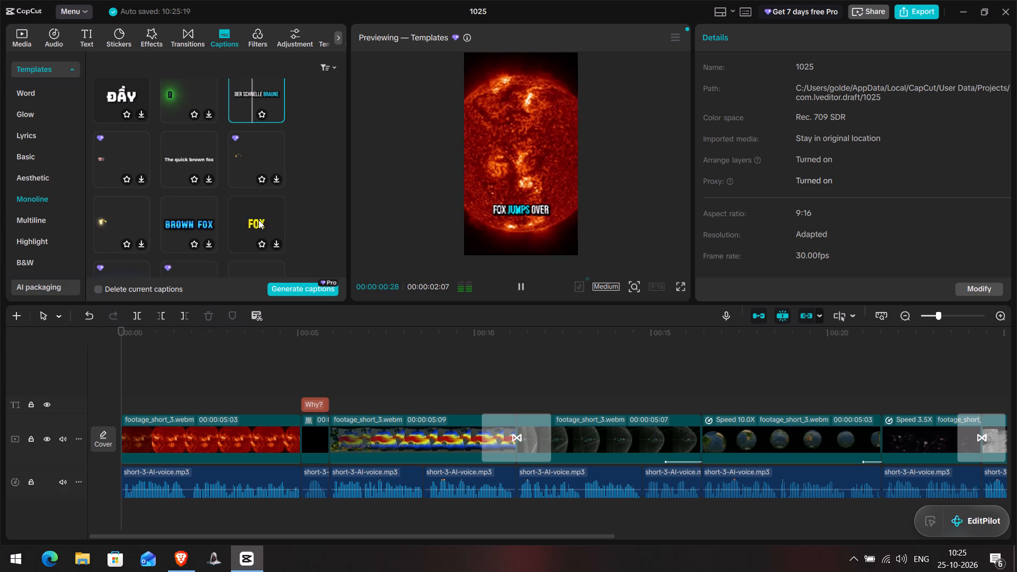
scroll(297, 175, up, 1)
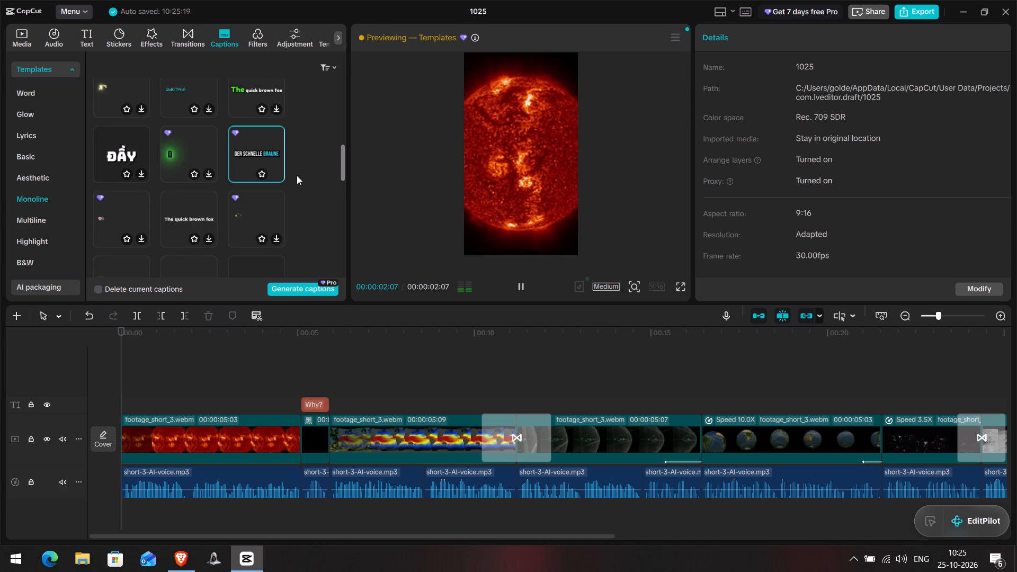
click(284, 289)
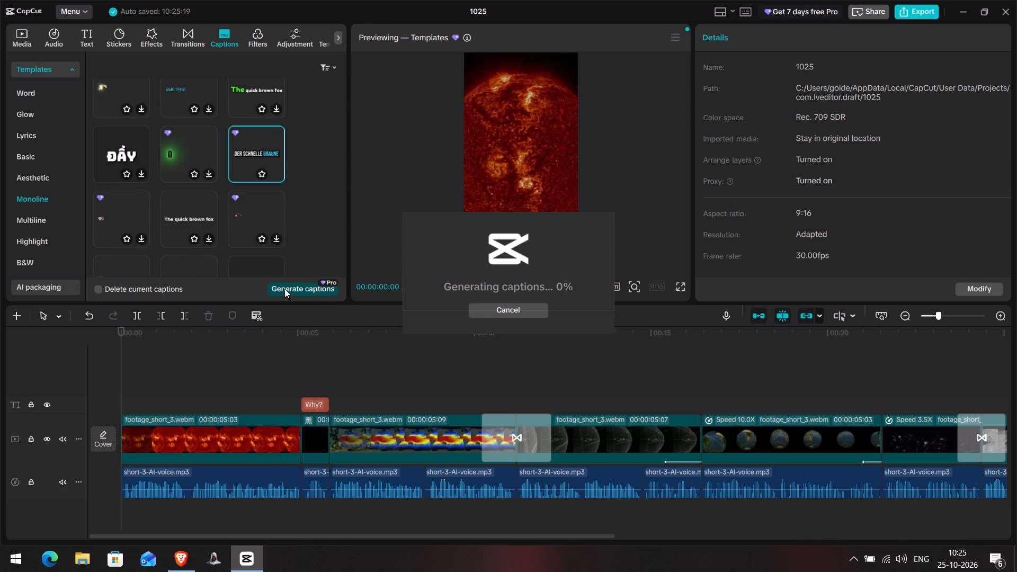
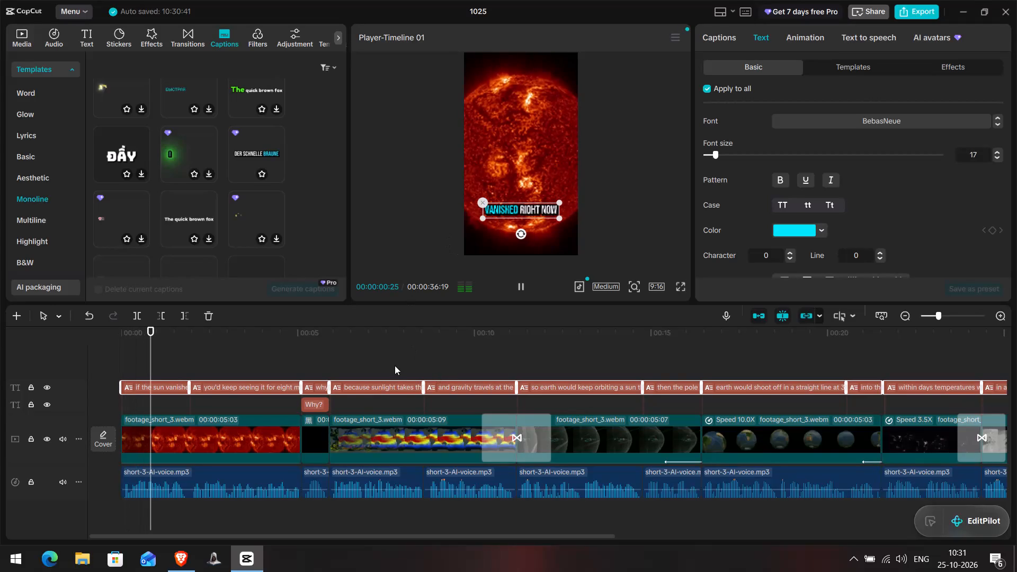
Play and scrub the opening sun clip to check the generated captions.
click(145, 351)
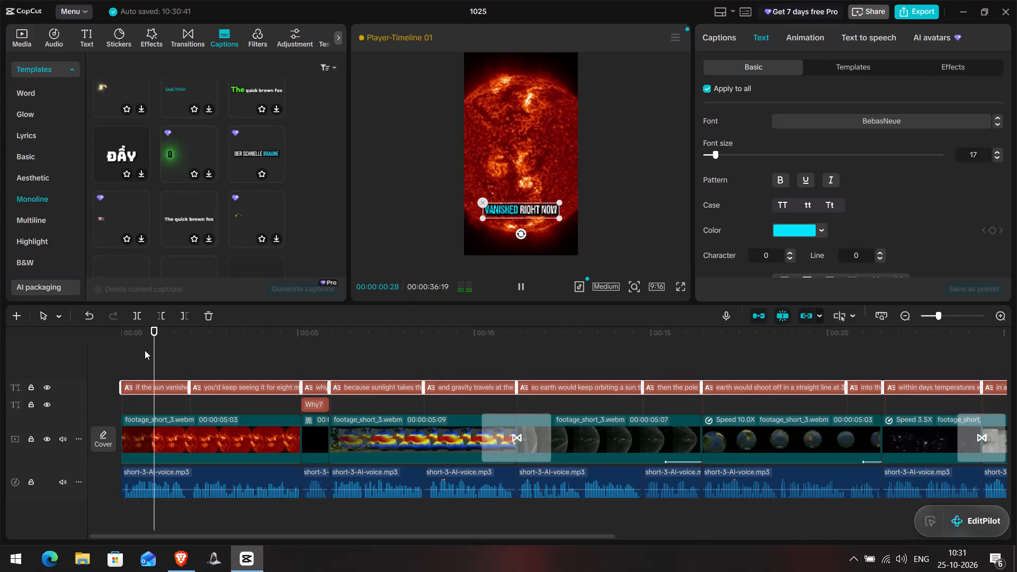
key(space)
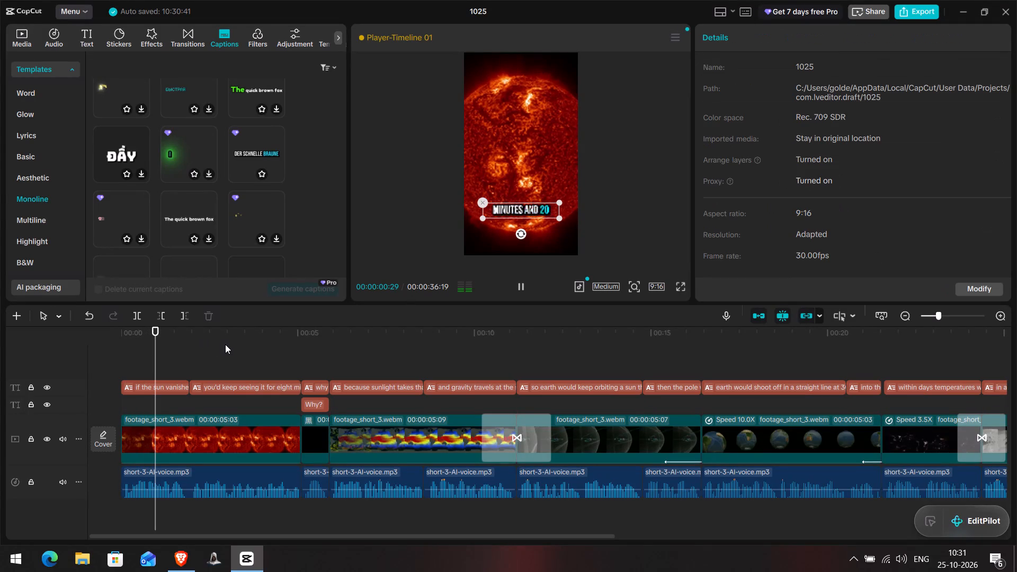
click(268, 340)
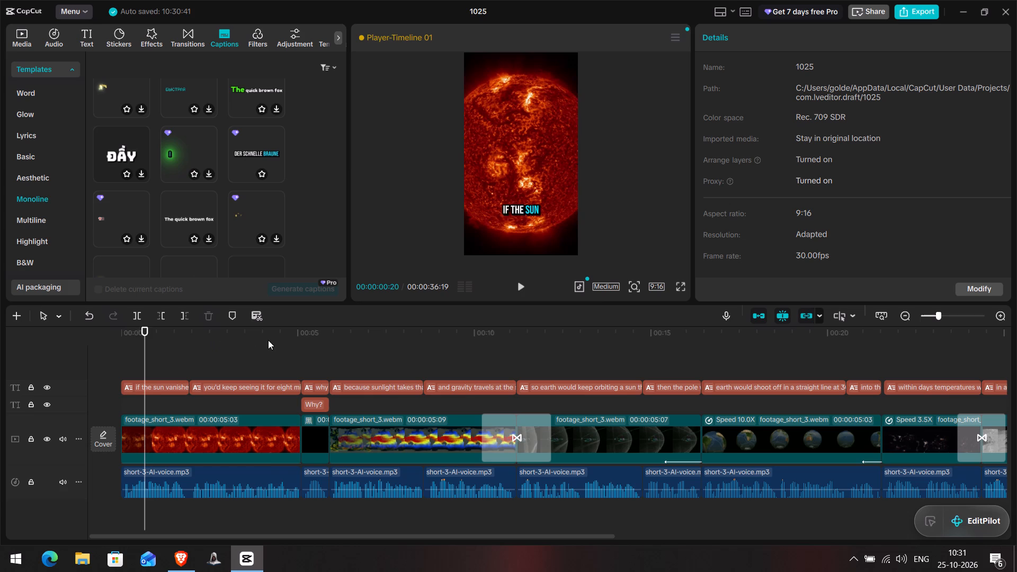
drag(268, 340, 902, 273)
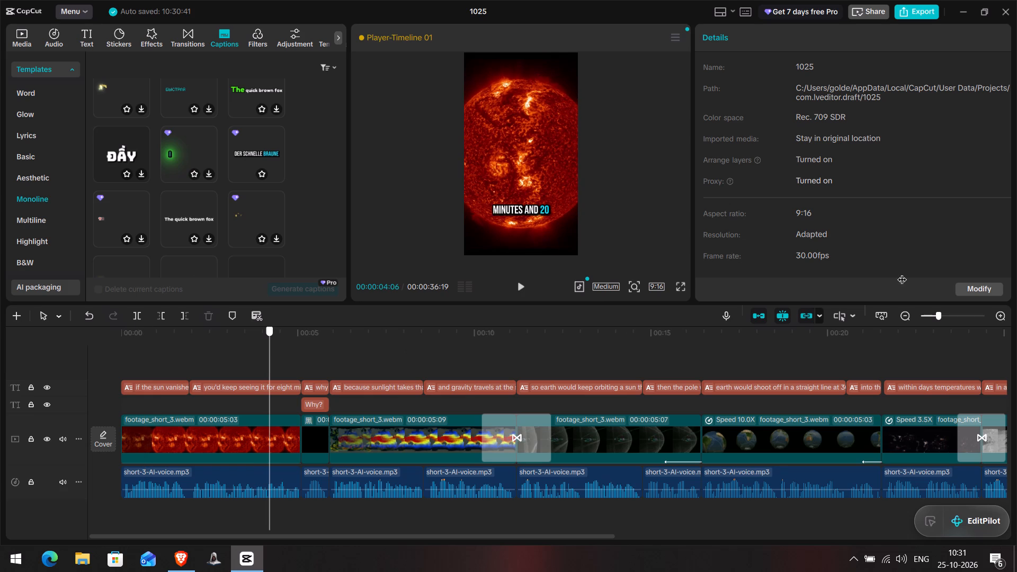
drag(902, 273, 198, 344)
click(173, 324)
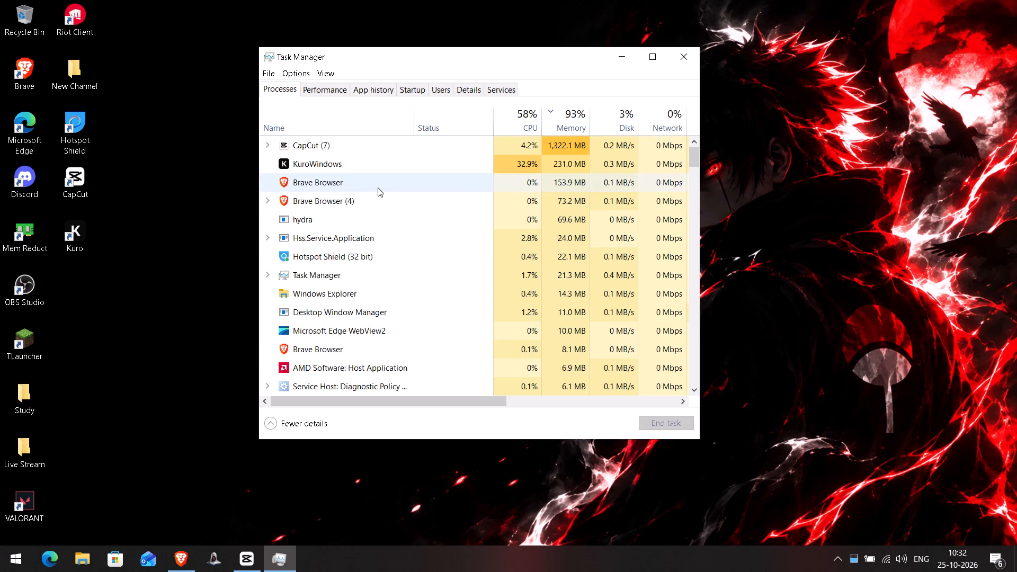
right_click(317, 222)
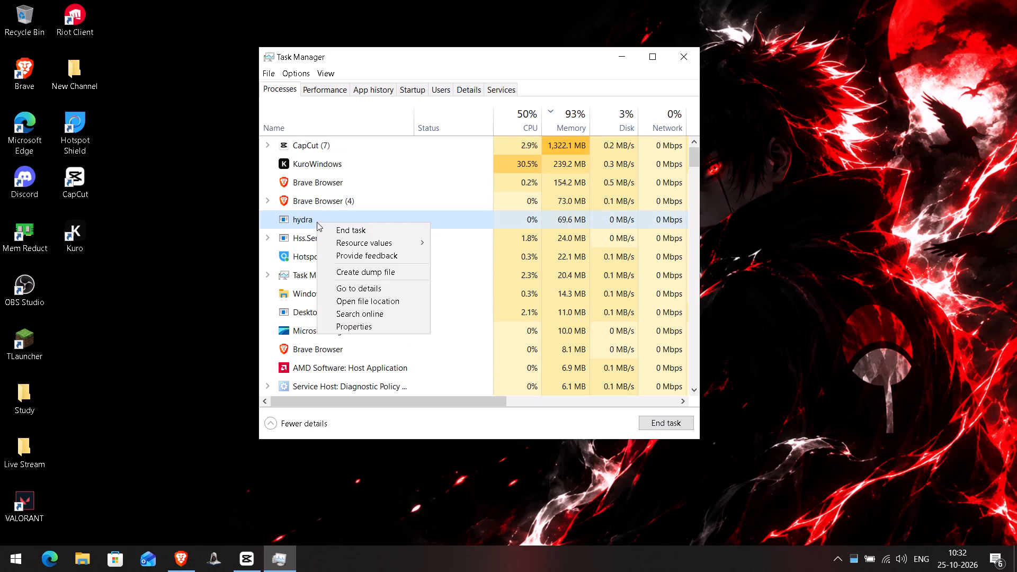
click(337, 226)
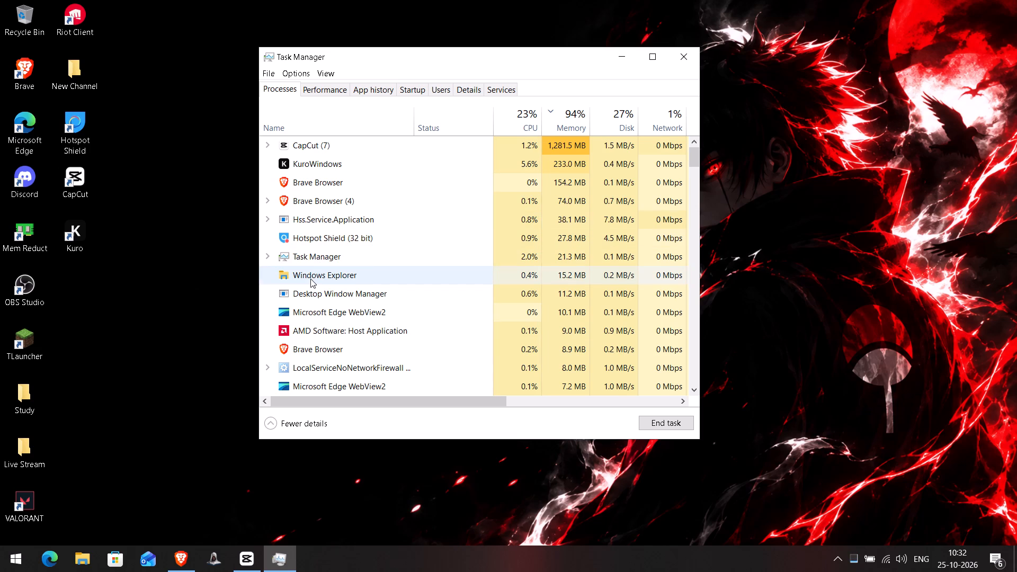
Look through the running processes and end the AMD Software: Host Application process.
scroll(412, 325, down, 13)
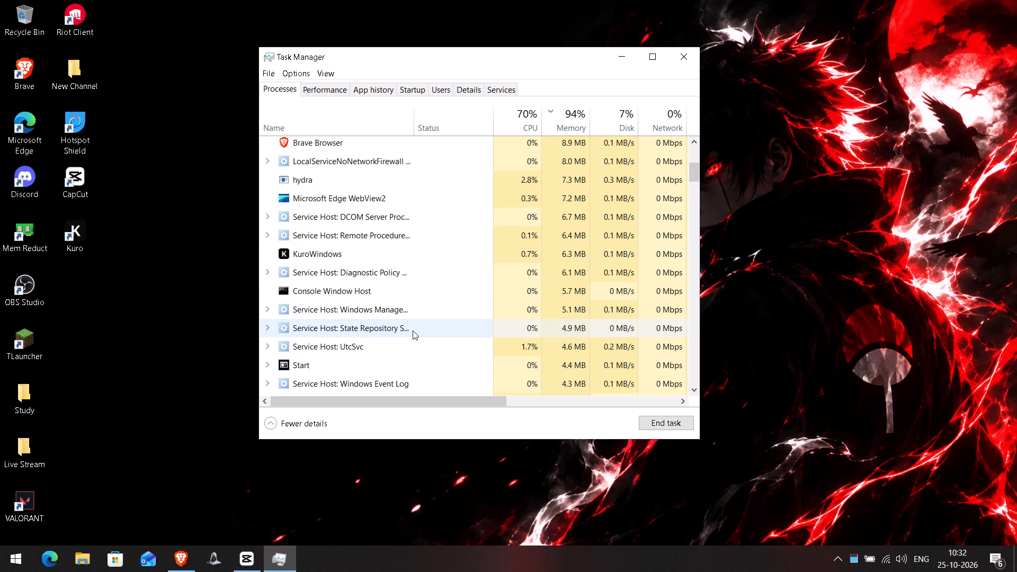
scroll(324, 298, down, 2)
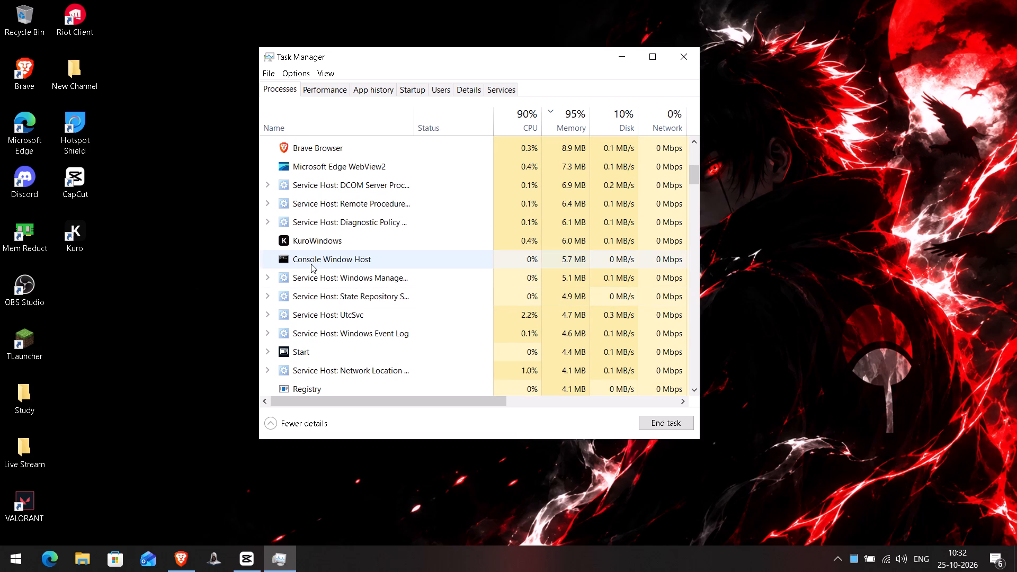
scroll(327, 280, down, 9)
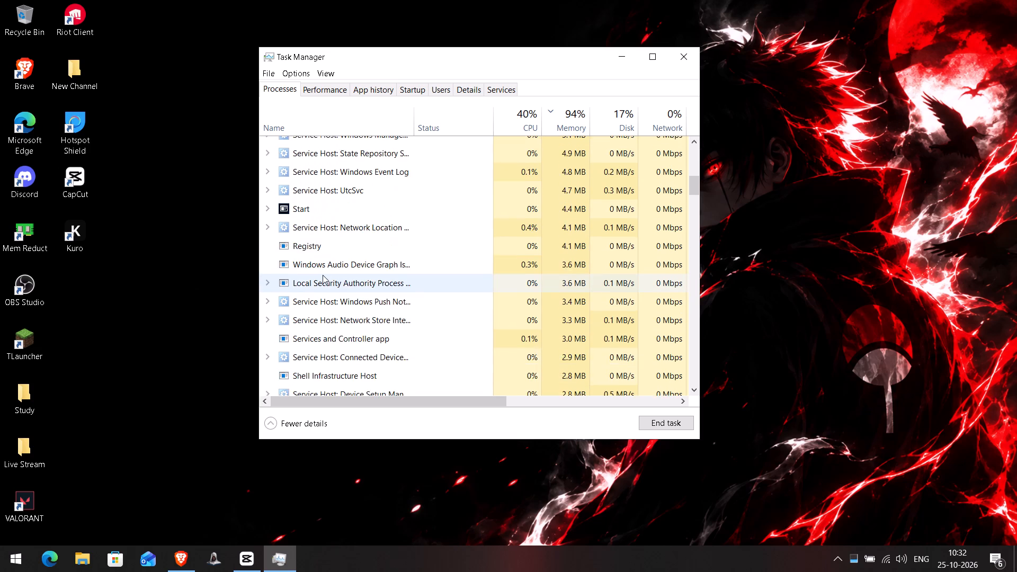
scroll(323, 275, up, 20)
scroll(323, 275, up, 8)
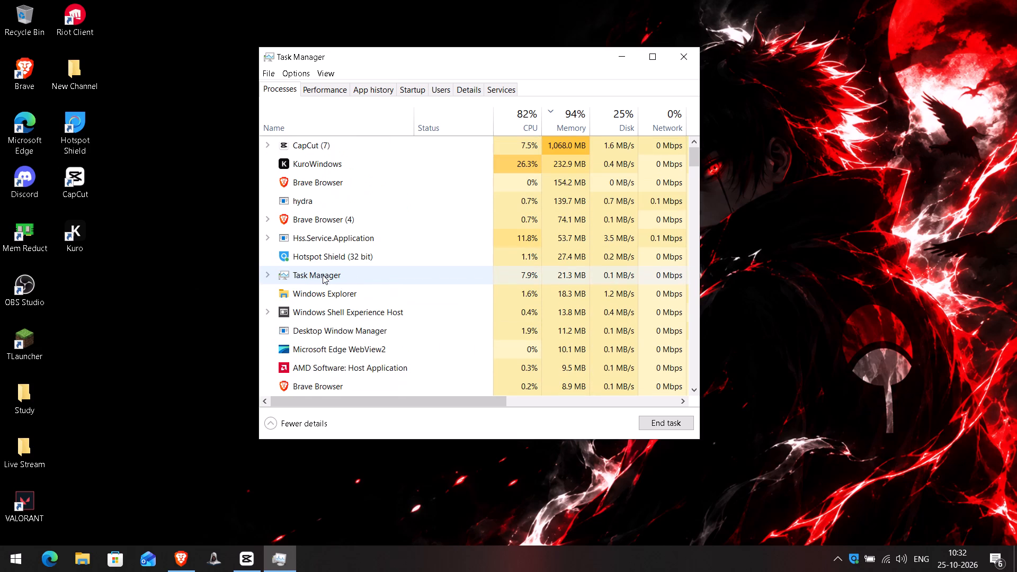
scroll(323, 275, up, 1)
click(349, 367)
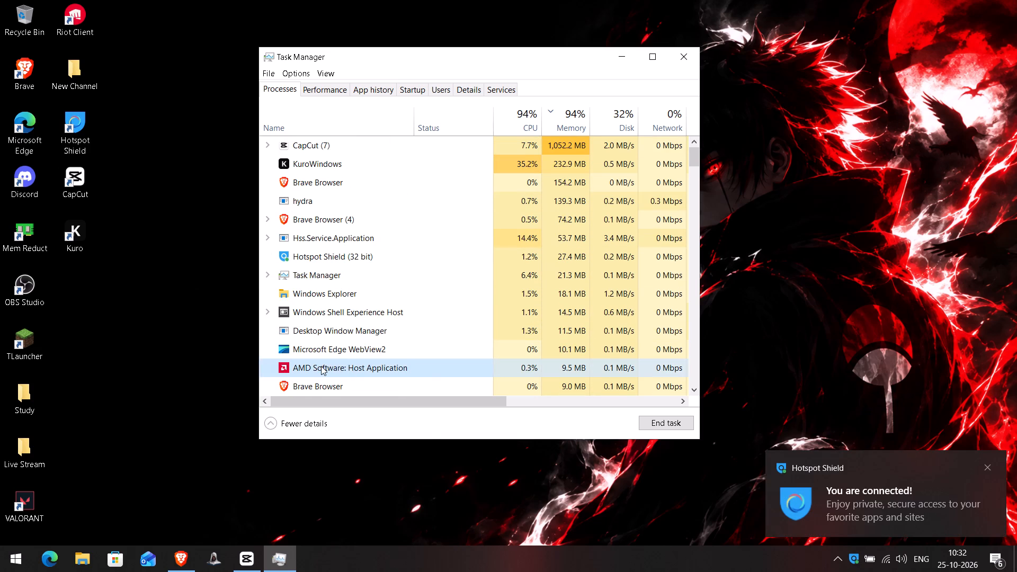
right_click(321, 366)
click(343, 377)
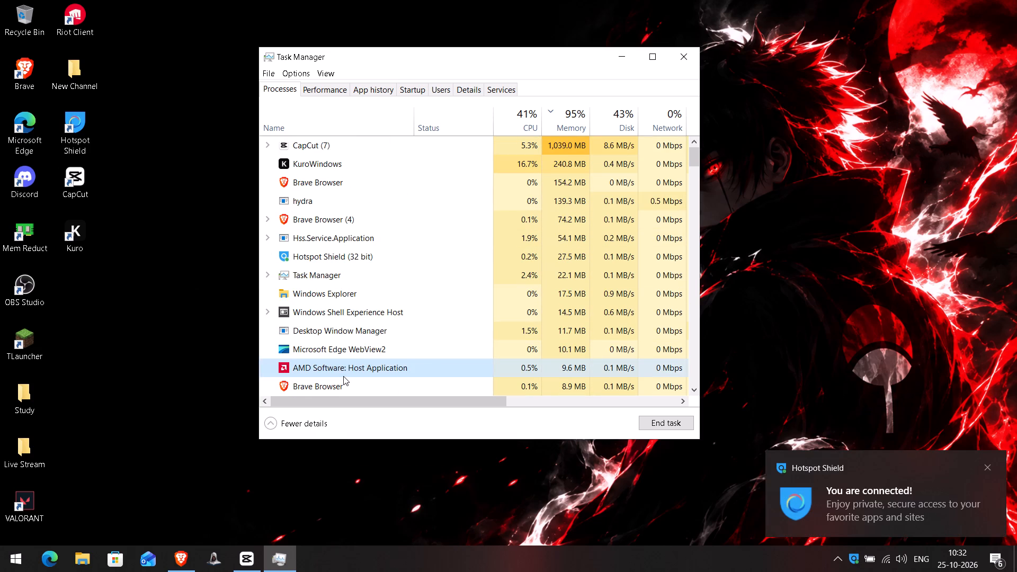
End the Brave Browser (4) process group and close Task Manager.
right_click(309, 217)
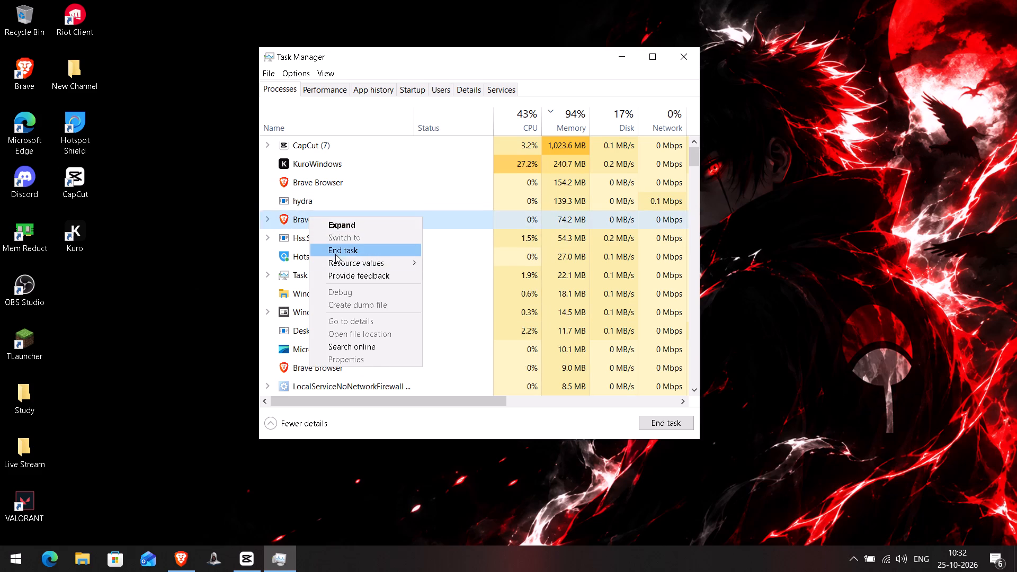
click(336, 248)
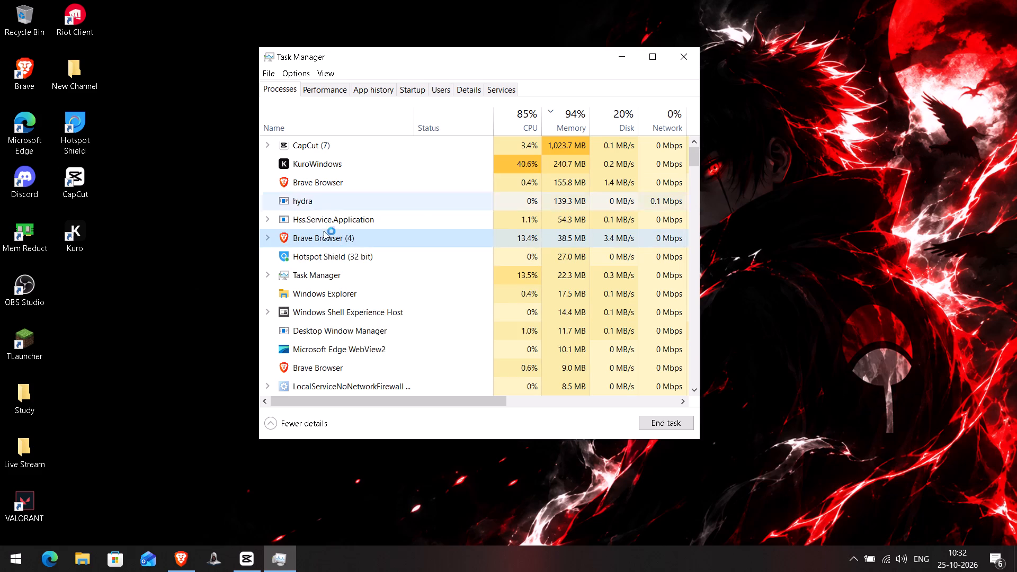
click(255, 314)
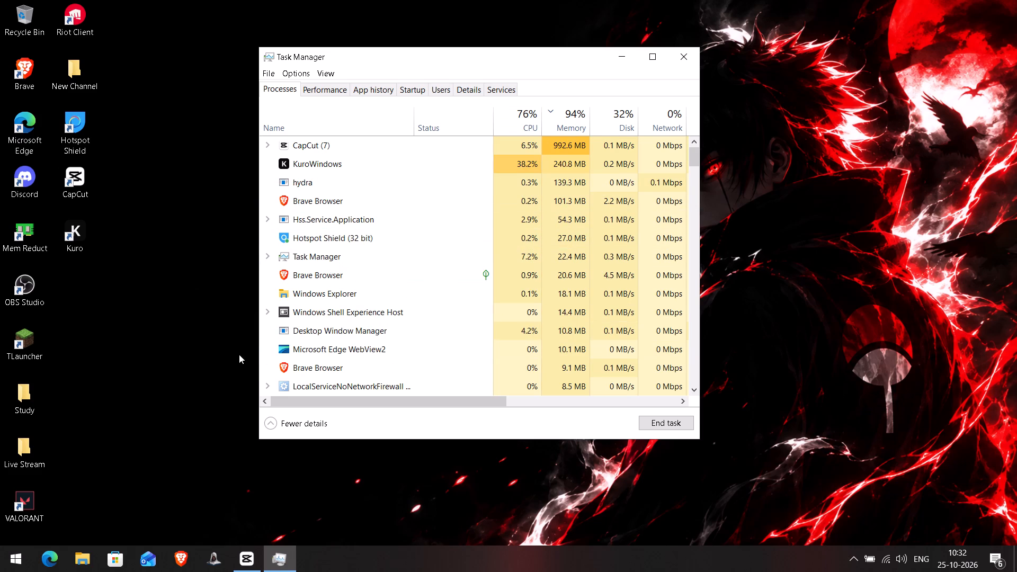
click(674, 60)
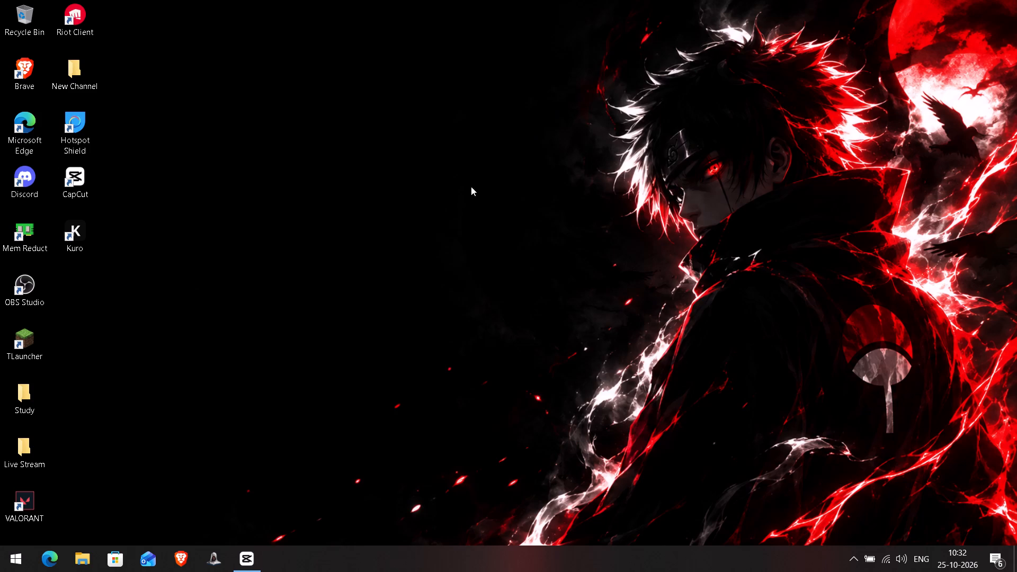
Switch back to the CapCut project and open the player's playback quality options.
click(234, 567)
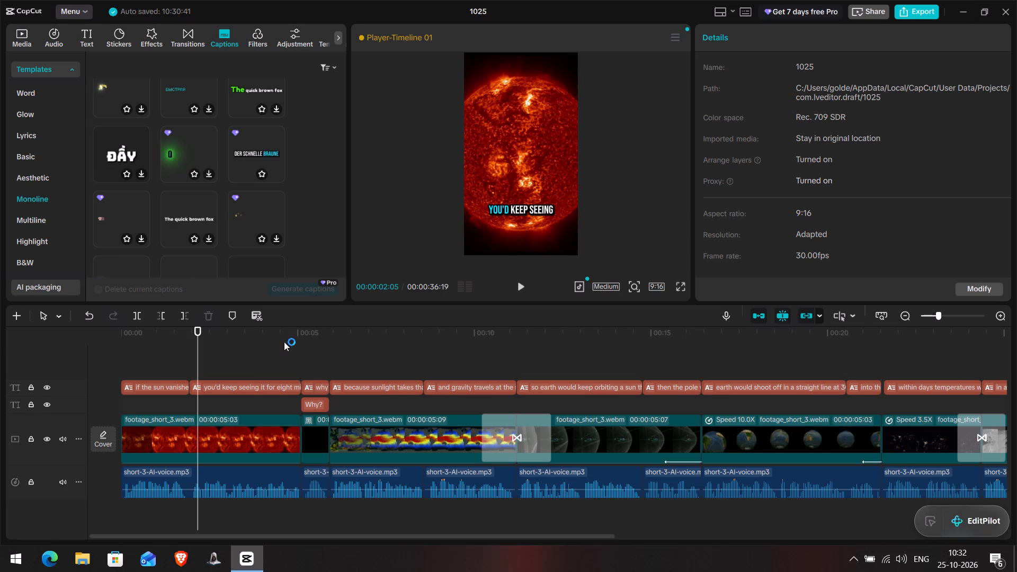
click(603, 285)
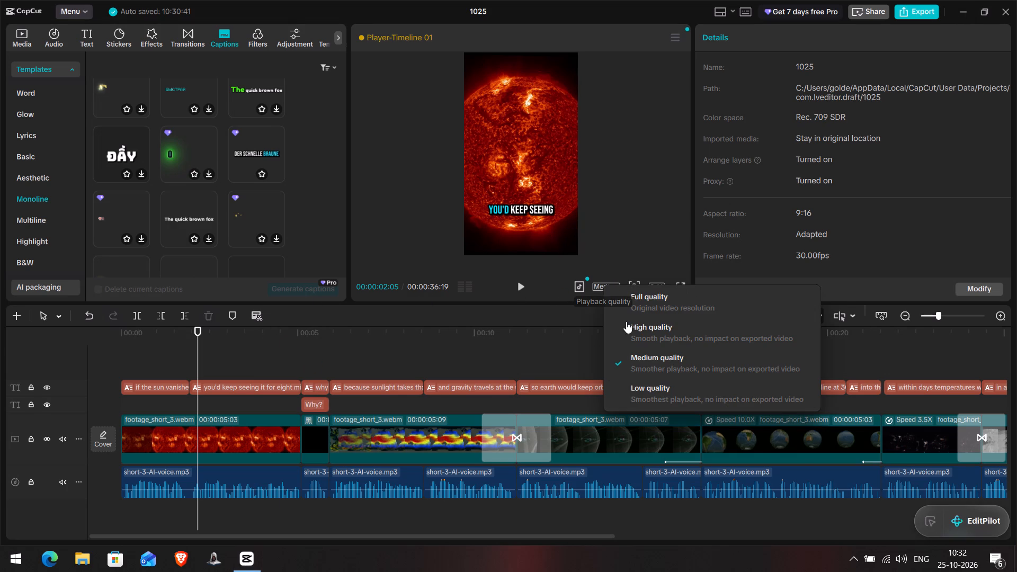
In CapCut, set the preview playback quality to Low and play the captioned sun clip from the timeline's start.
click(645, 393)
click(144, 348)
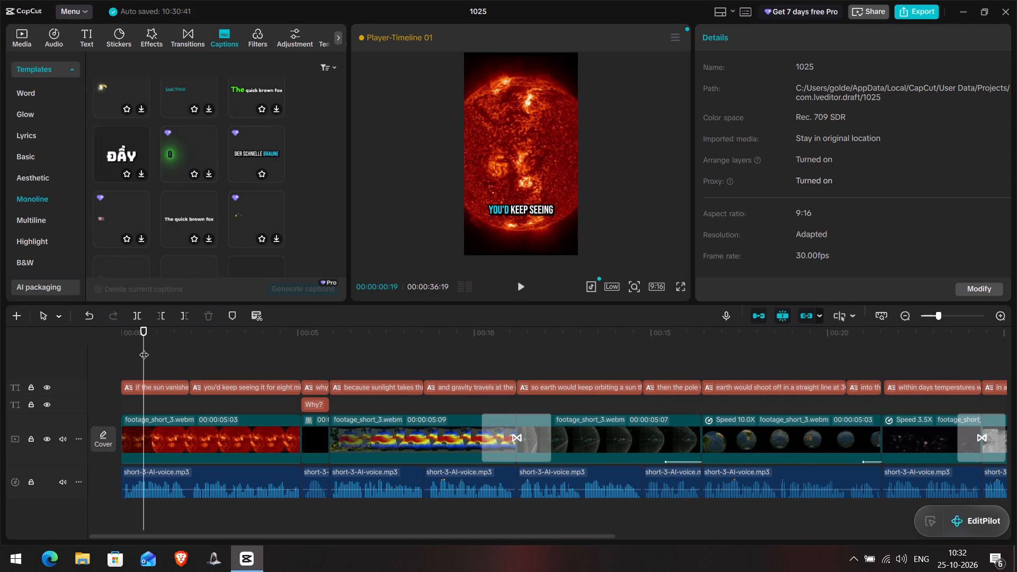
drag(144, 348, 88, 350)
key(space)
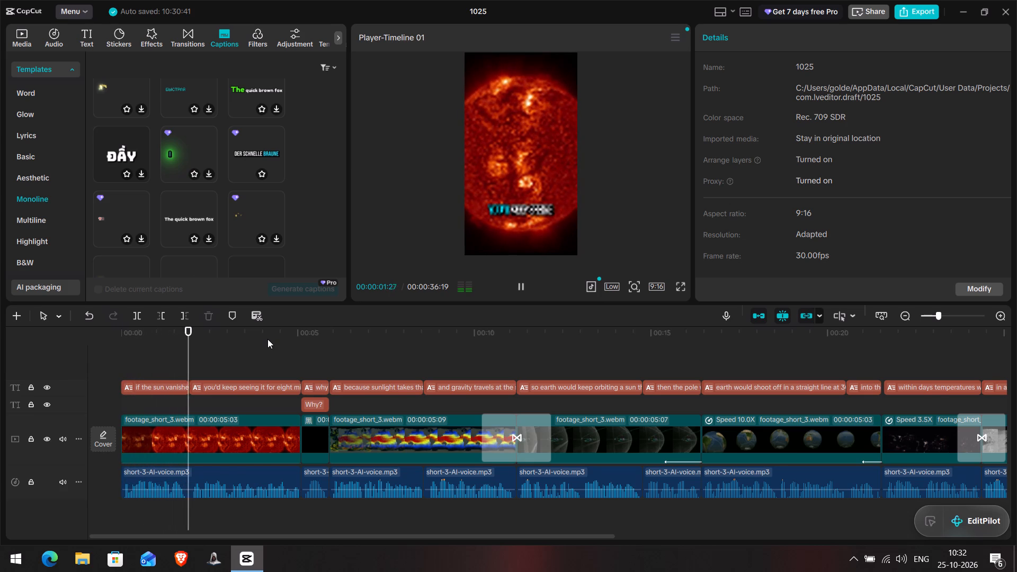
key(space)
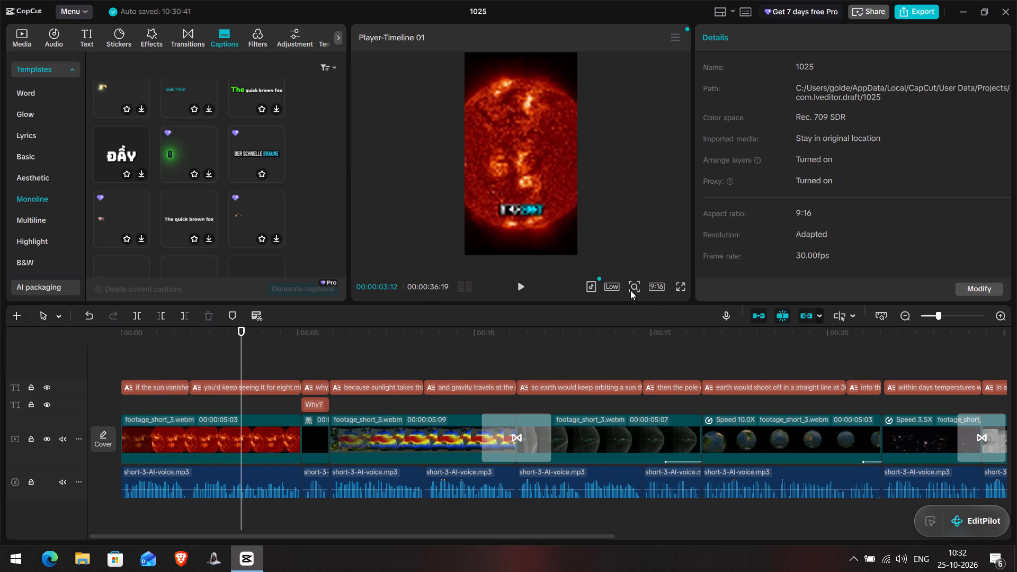
Set the preview playback quality to High.
click(613, 288)
click(642, 342)
Replay the sun clip around 00:00:03 to locate where the voice-over starts saying "eight" minutes.
click(256, 436)
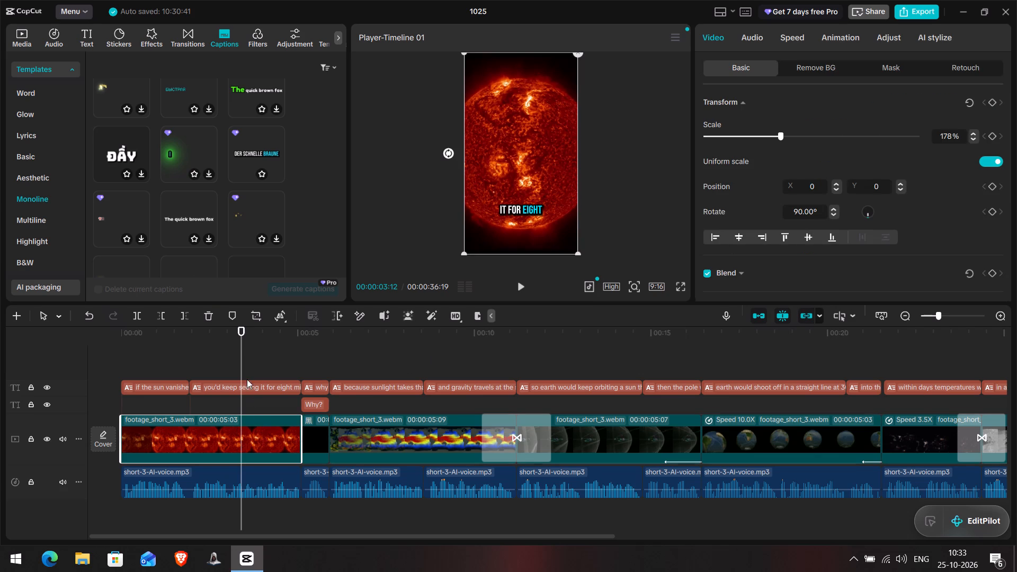
click(240, 353)
key(space)
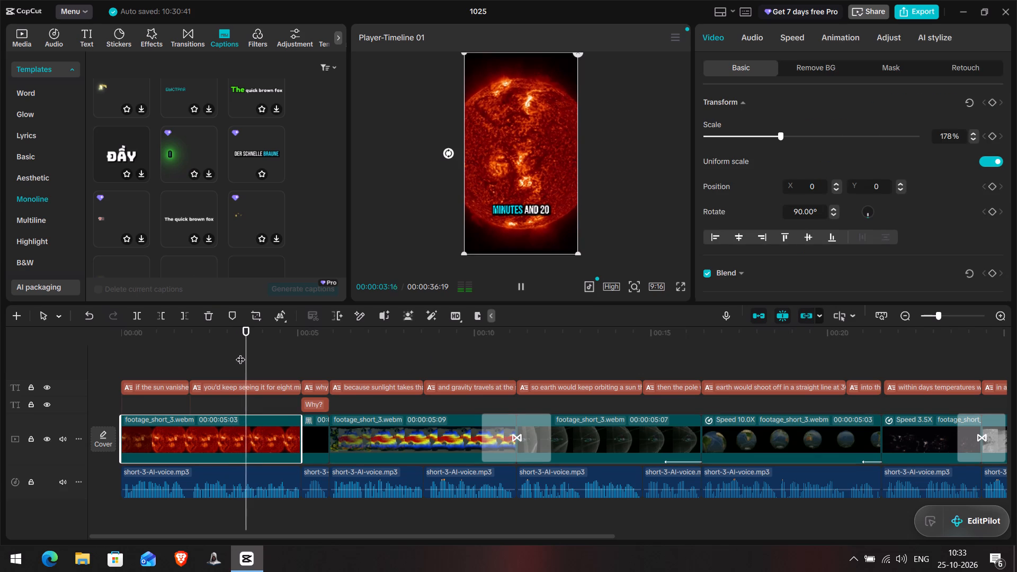
key(space)
click(240, 353)
click(240, 353)
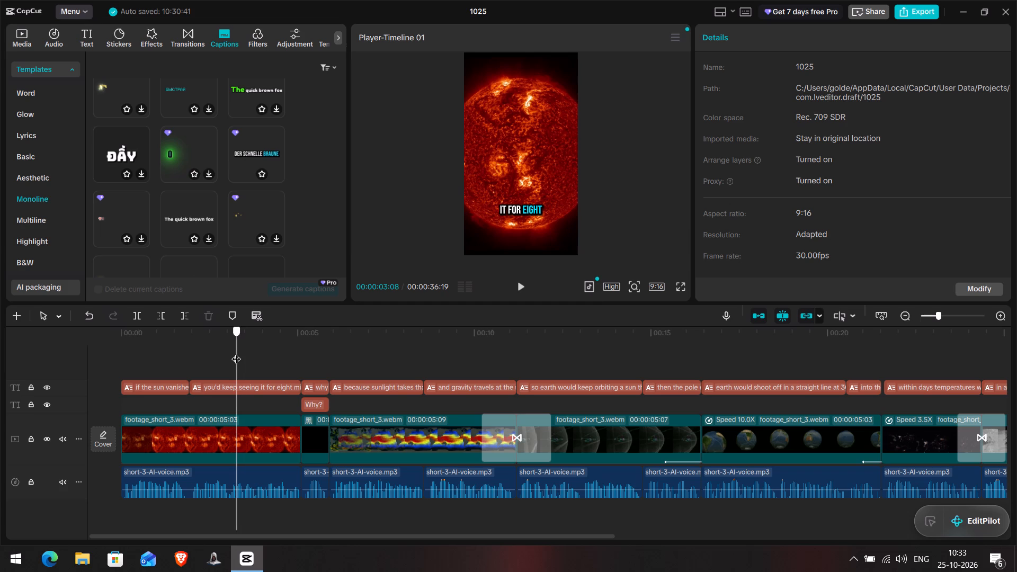
click(236, 352)
key(space)
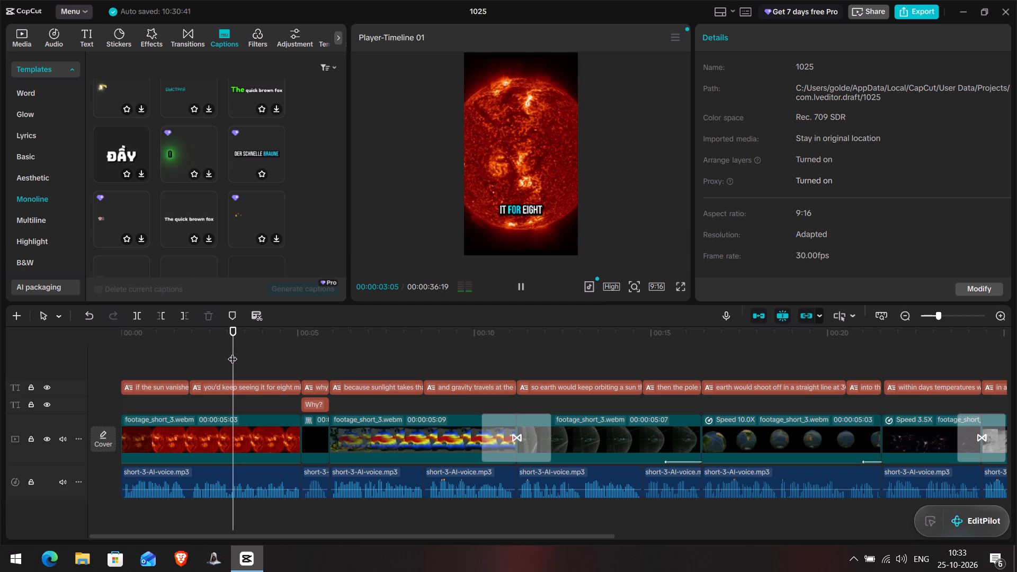
key(space)
click(233, 352)
drag(233, 352, 221, 350)
key(space)
key(space)
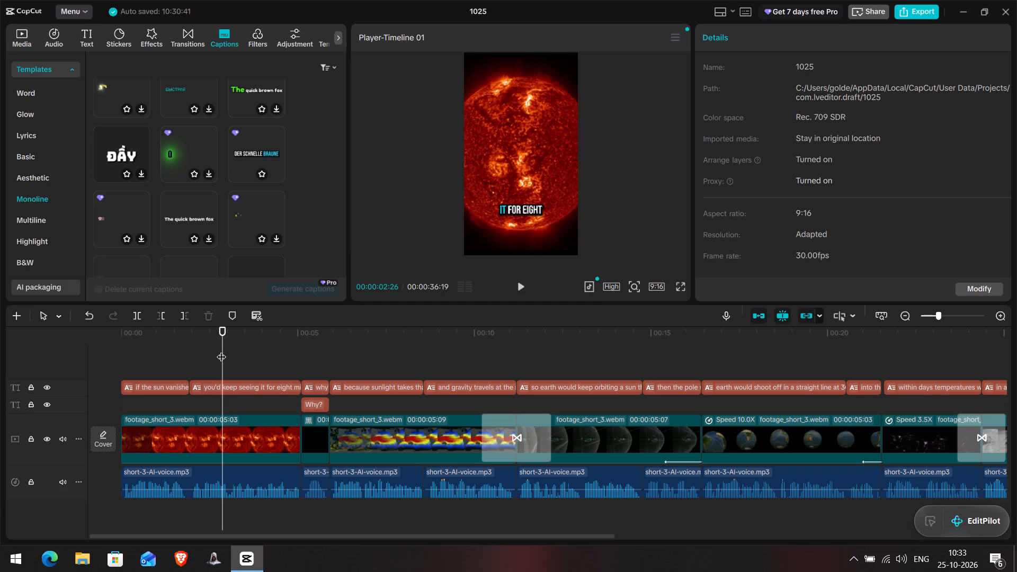
click(221, 350)
key(space)
key(space)
key(space)
key(space)
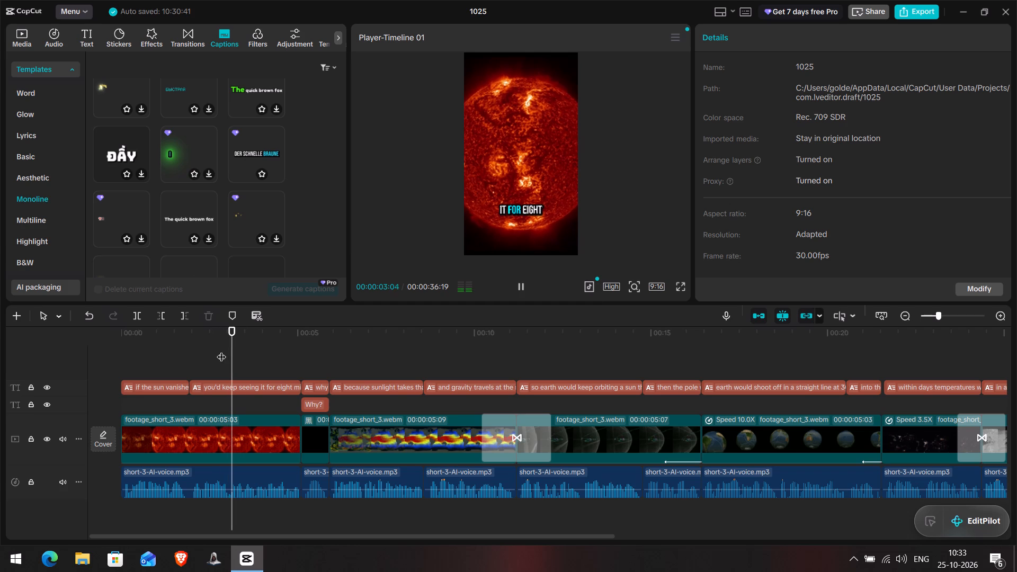
Add a default text at 00:00:03:02 over the sun clip and change its wording to 8:20.
click(234, 350)
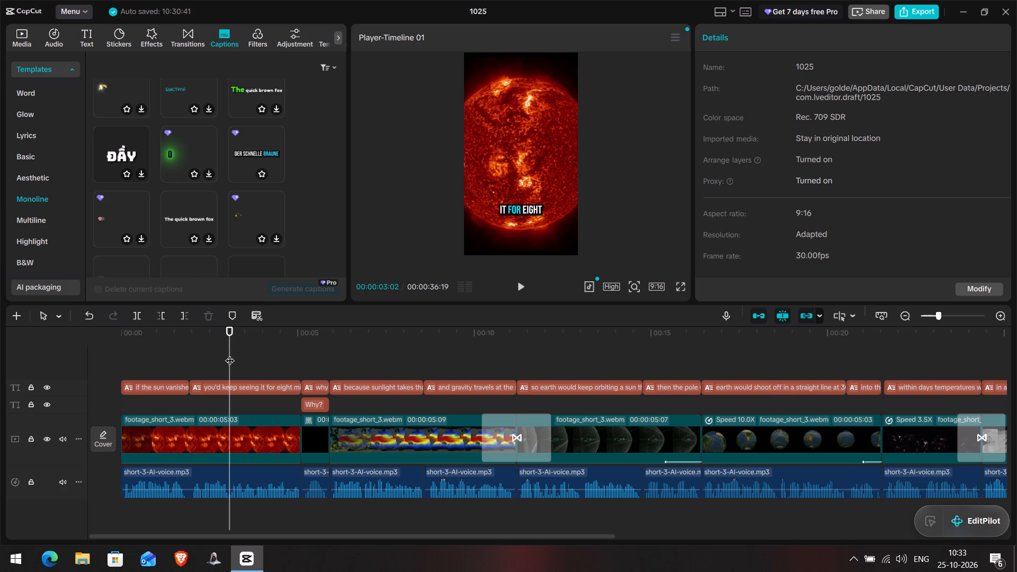
click(83, 40)
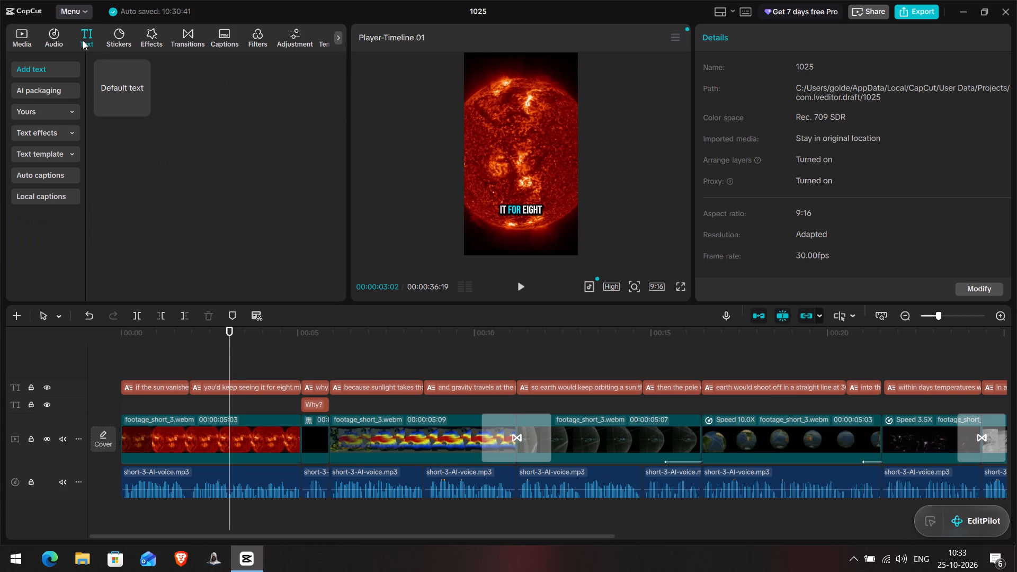
click(142, 108)
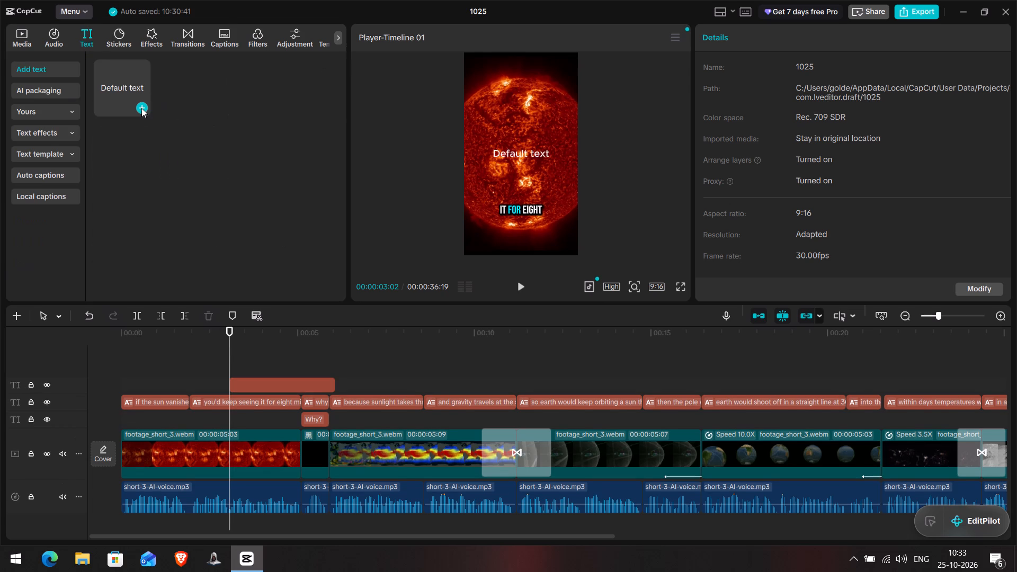
double_click(528, 153)
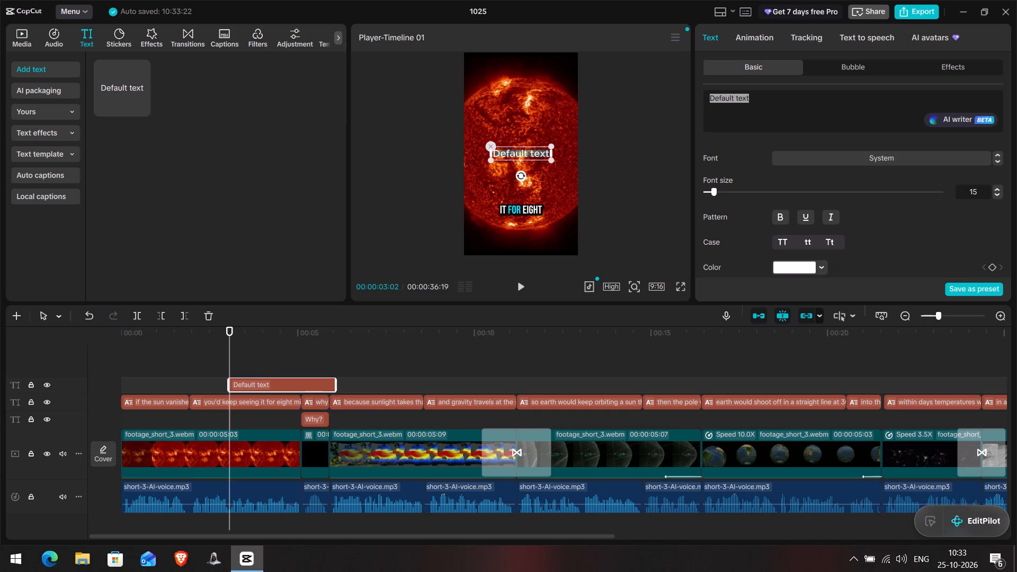
key(8)
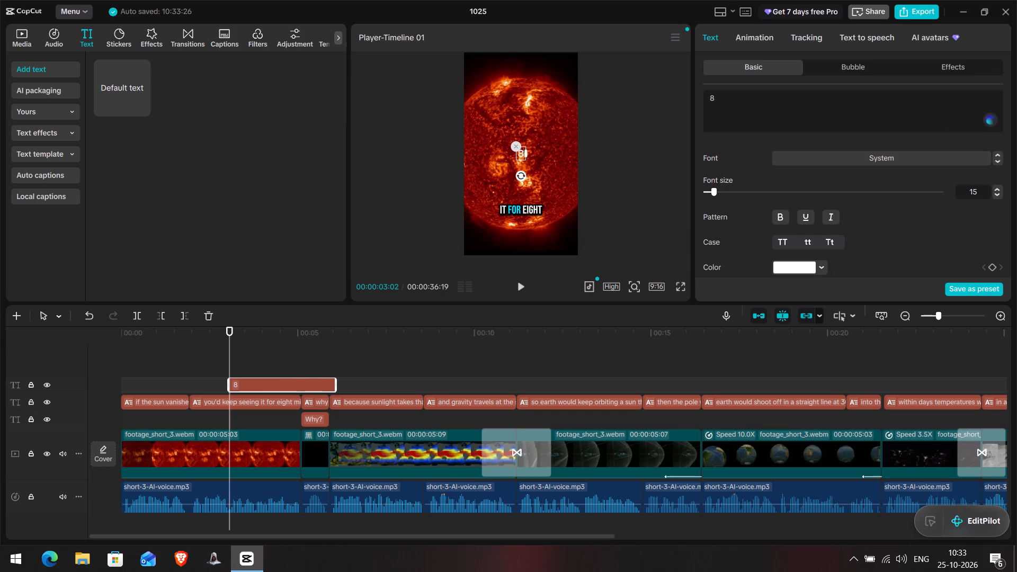
text(:20)
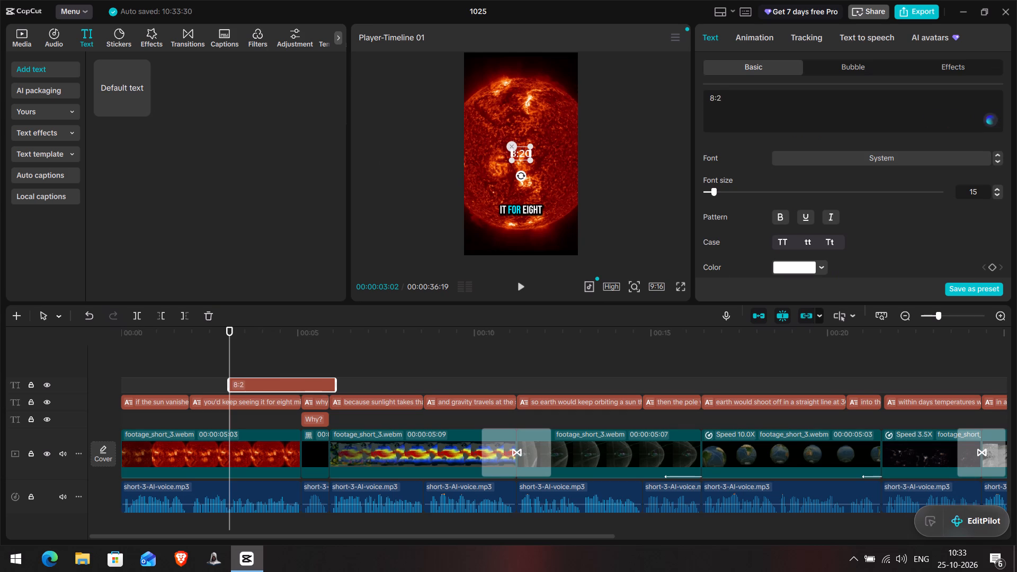
click(745, 100)
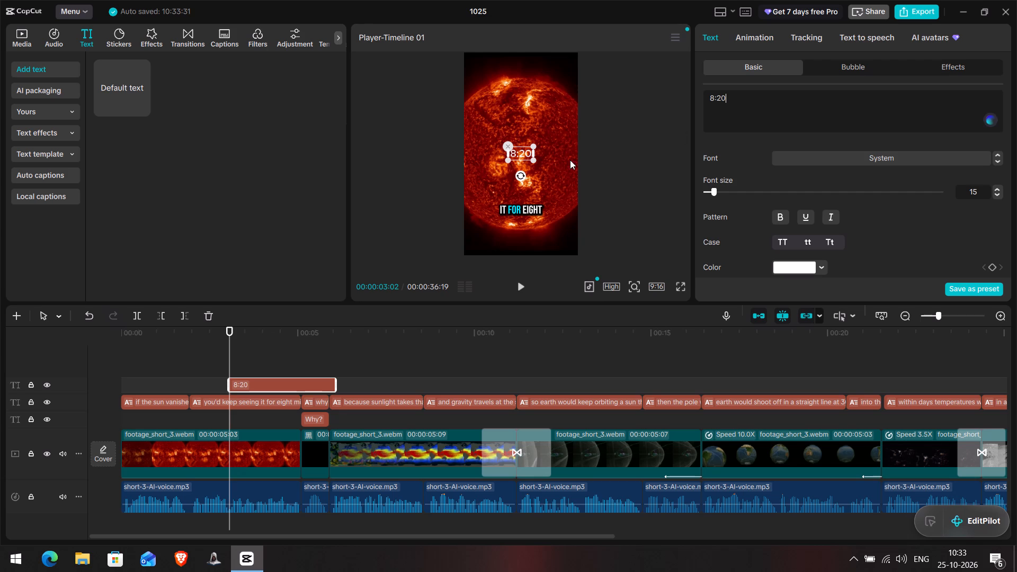
Move the 8:20 text up to the sun's upper edge, about Y 1385, and enlarge it to about 225% scale.
drag(519, 152, 519, 79)
drag(531, 90, 559, 109)
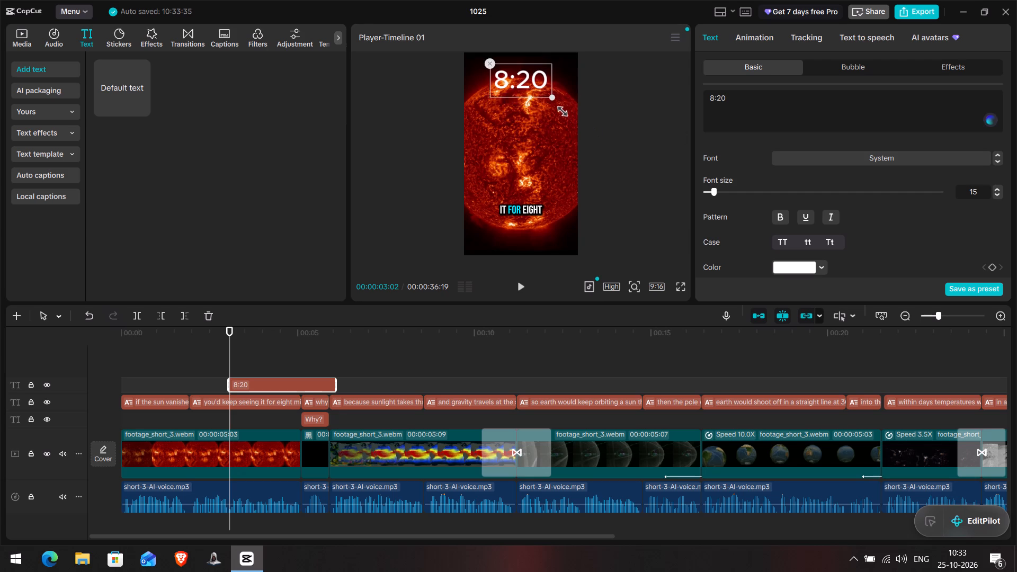
drag(559, 109, 556, 106)
Try the plain white preset style on the 8:20 text, and settle on the blue one with a white outline.
scroll(796, 212, down, 2)
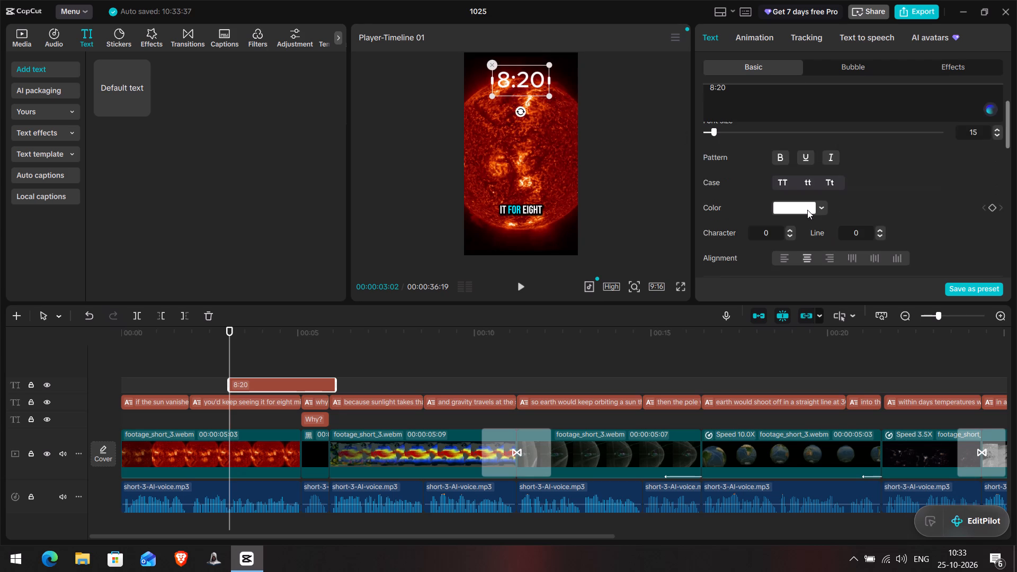
scroll(824, 211, down, 2)
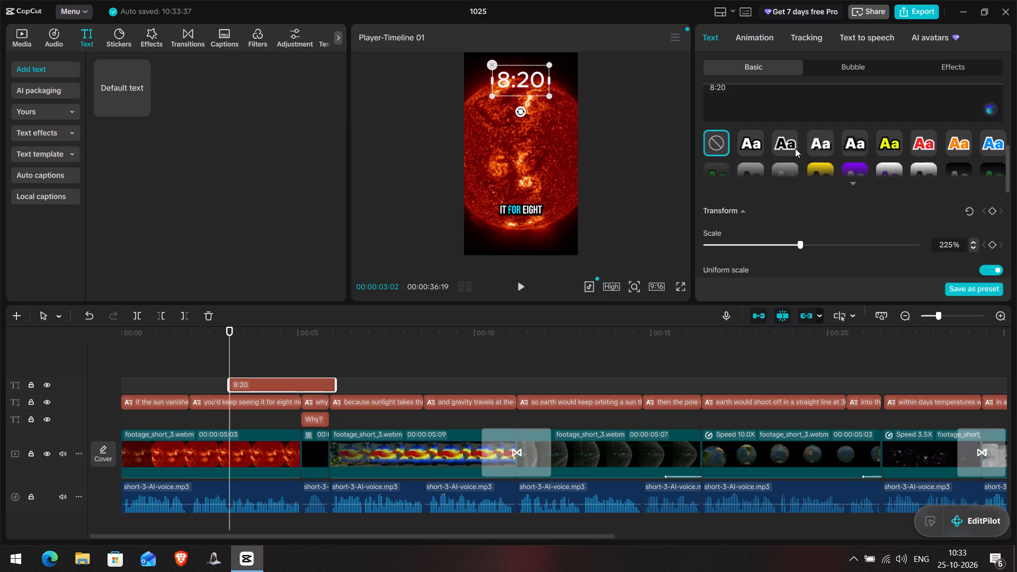
click(860, 146)
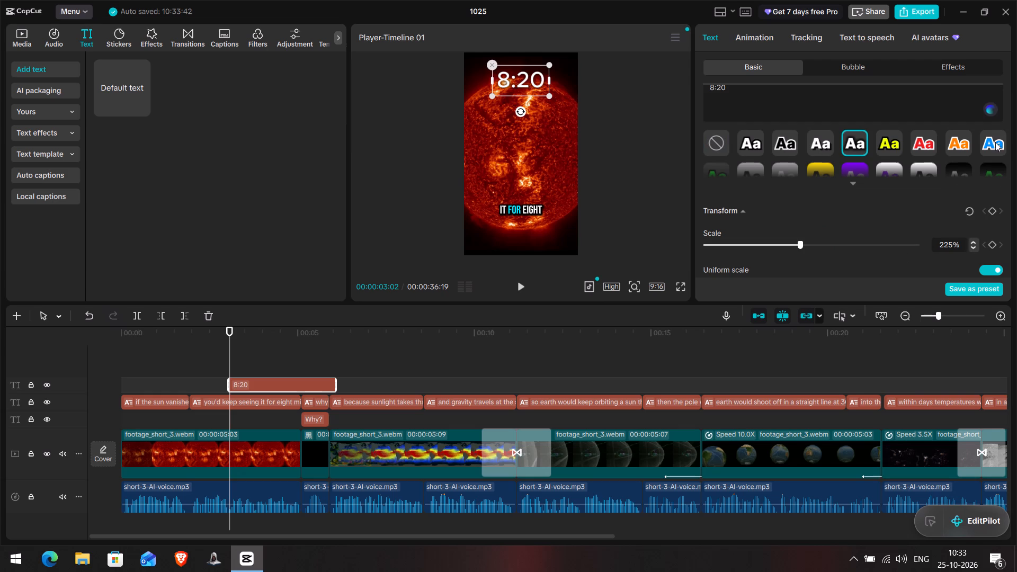
click(991, 146)
scroll(908, 147, down, 1)
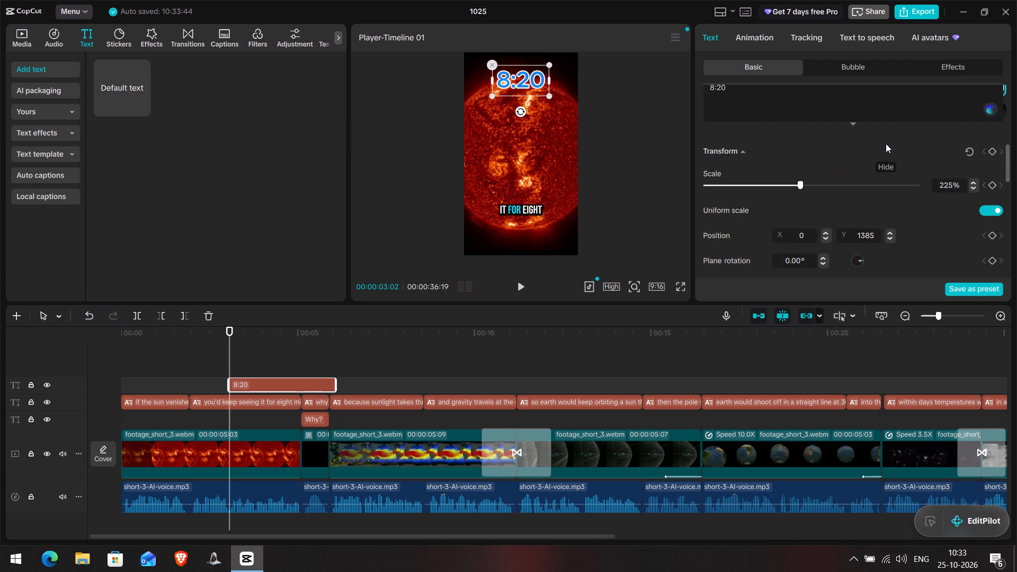
scroll(886, 144, up, 2)
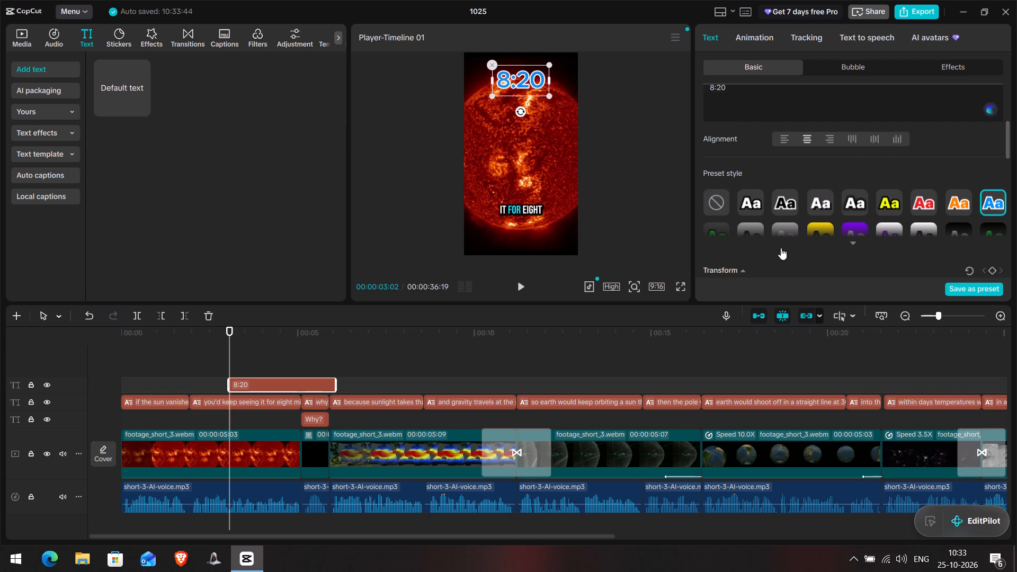
scroll(752, 258, down, 2)
scroll(767, 253, up, 1)
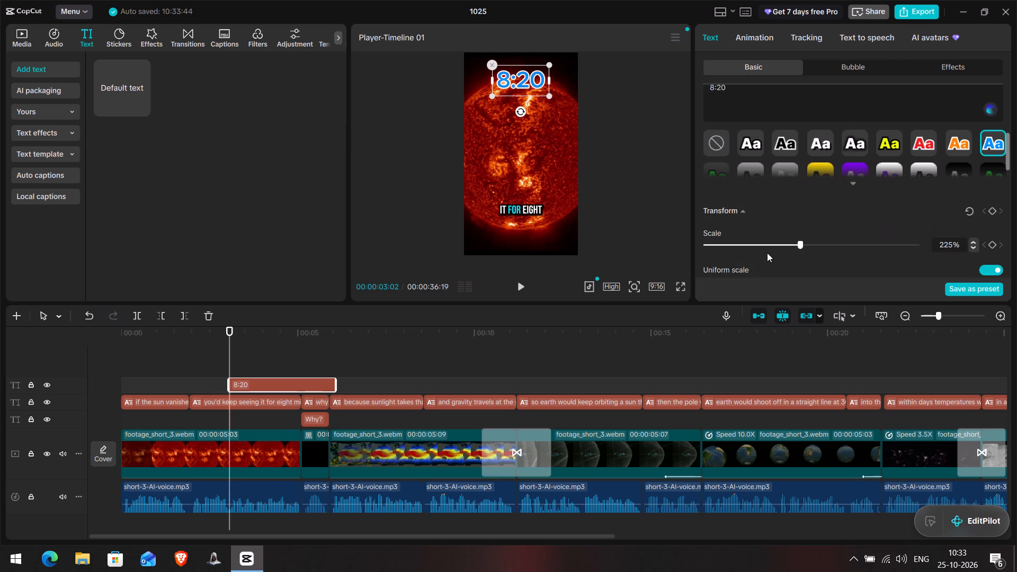
Change the stroke colour of the 8:20 text to black.
scroll(770, 253, down, 2)
scroll(774, 249, up, 3)
scroll(781, 195, down, 3)
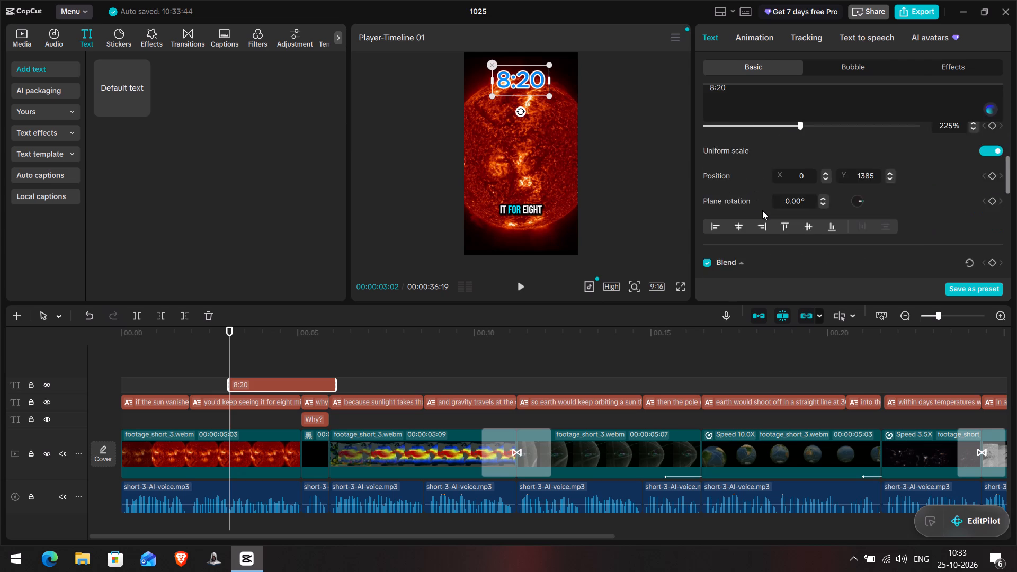
scroll(762, 210, down, 4)
scroll(763, 210, up, 2)
click(810, 239)
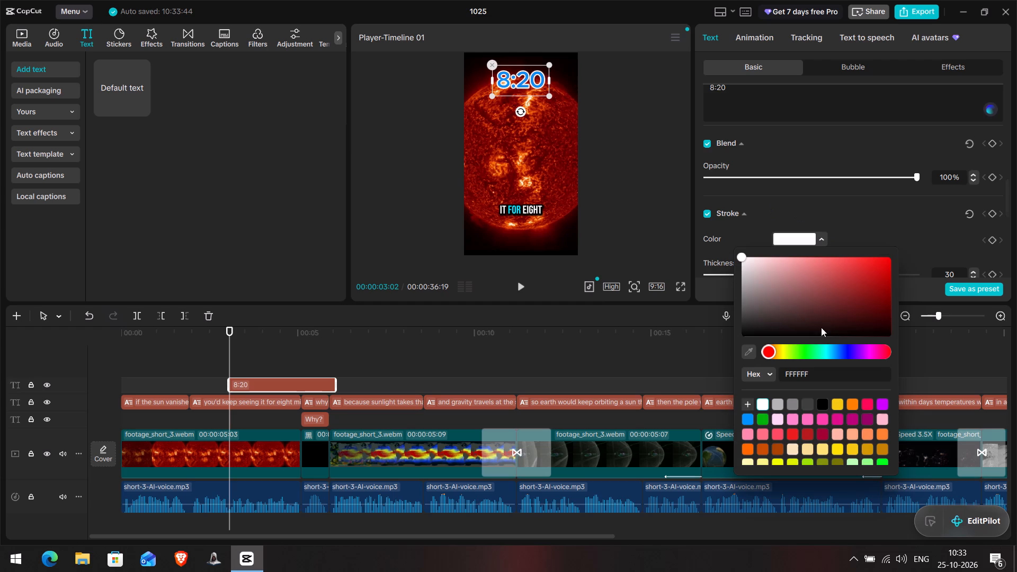
drag(769, 284, 913, 347)
click(909, 207)
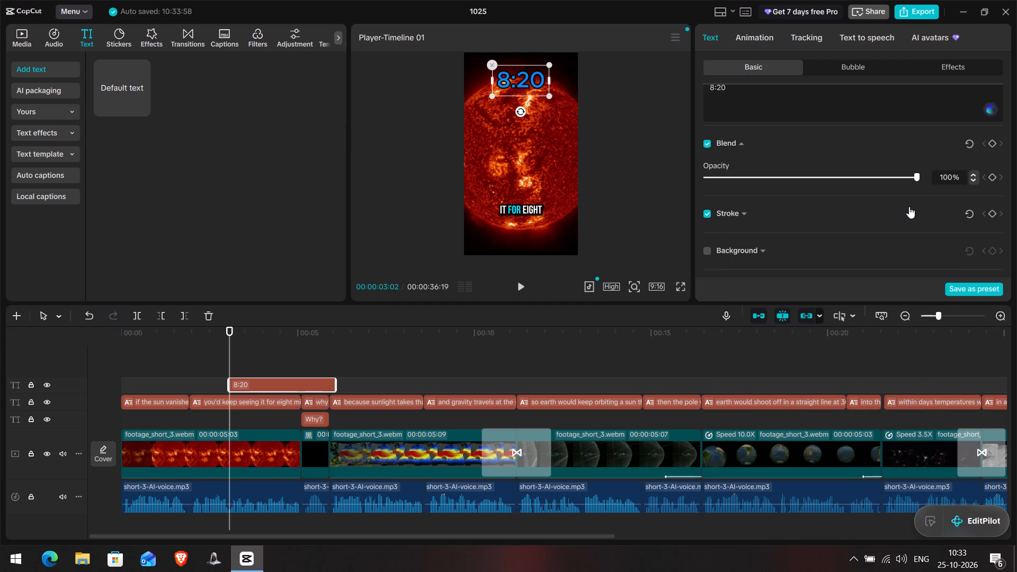
Enable a glow on the 8:20 text, choose the non-premium glow style and set its intensity to about 57.
scroll(786, 219, down, 2)
scroll(804, 214, up, 1)
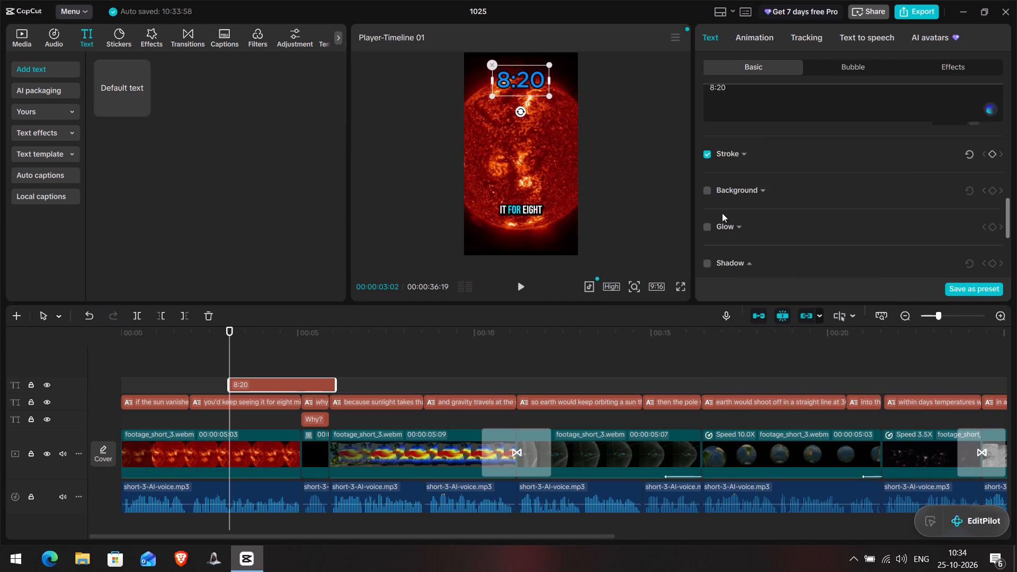
click(705, 229)
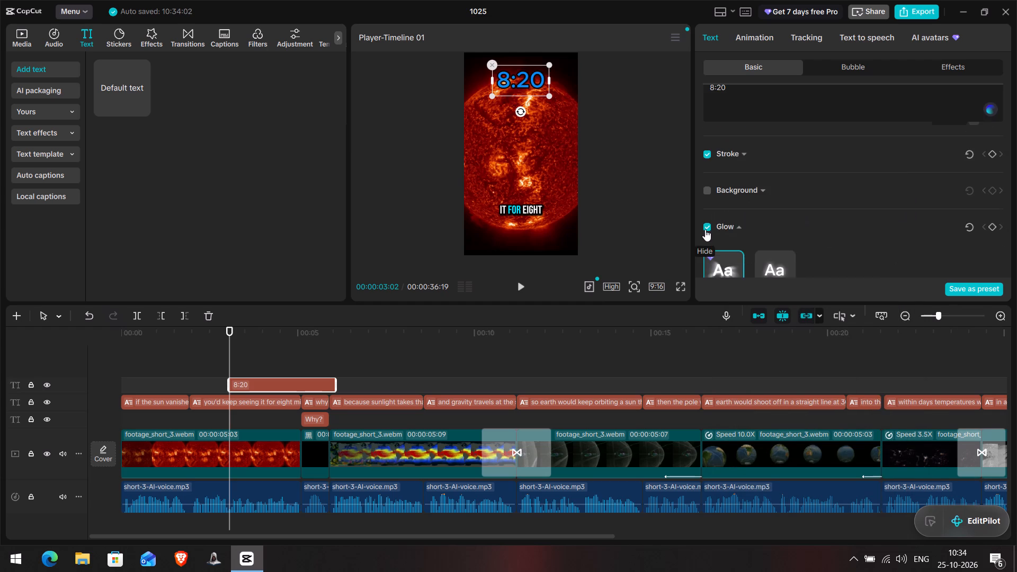
scroll(729, 237, down, 2)
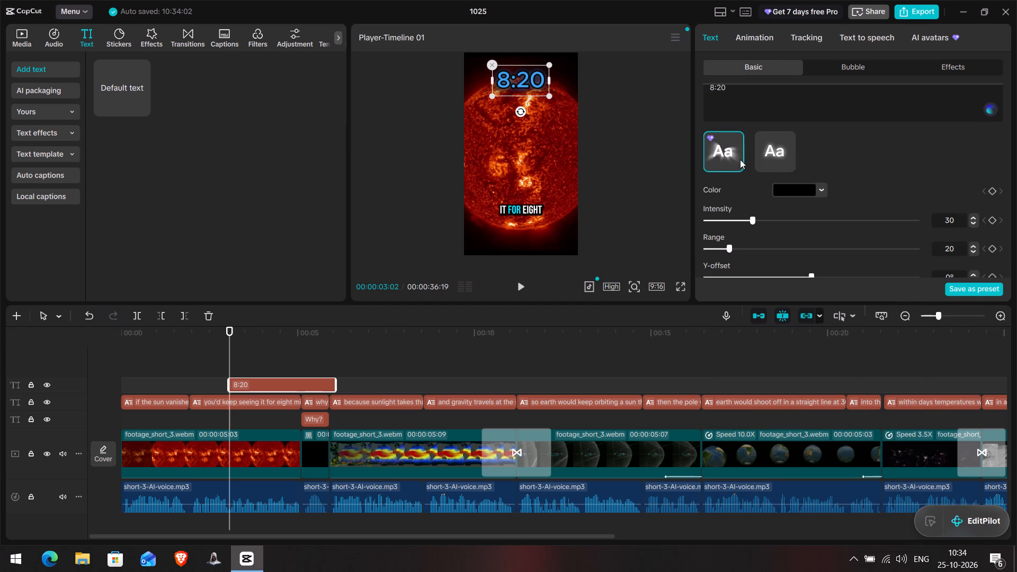
click(768, 153)
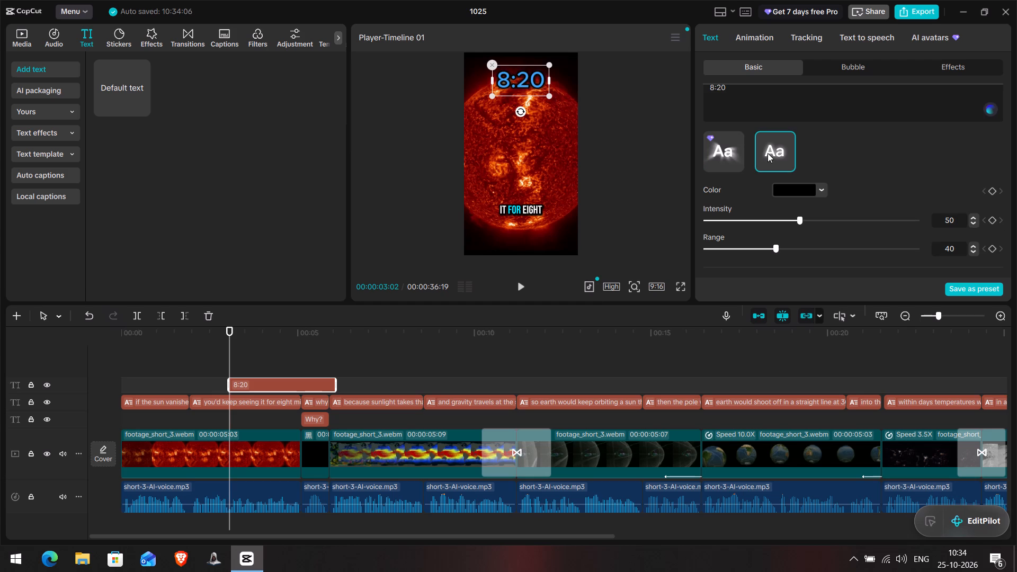
drag(800, 217, 816, 220)
click(868, 148)
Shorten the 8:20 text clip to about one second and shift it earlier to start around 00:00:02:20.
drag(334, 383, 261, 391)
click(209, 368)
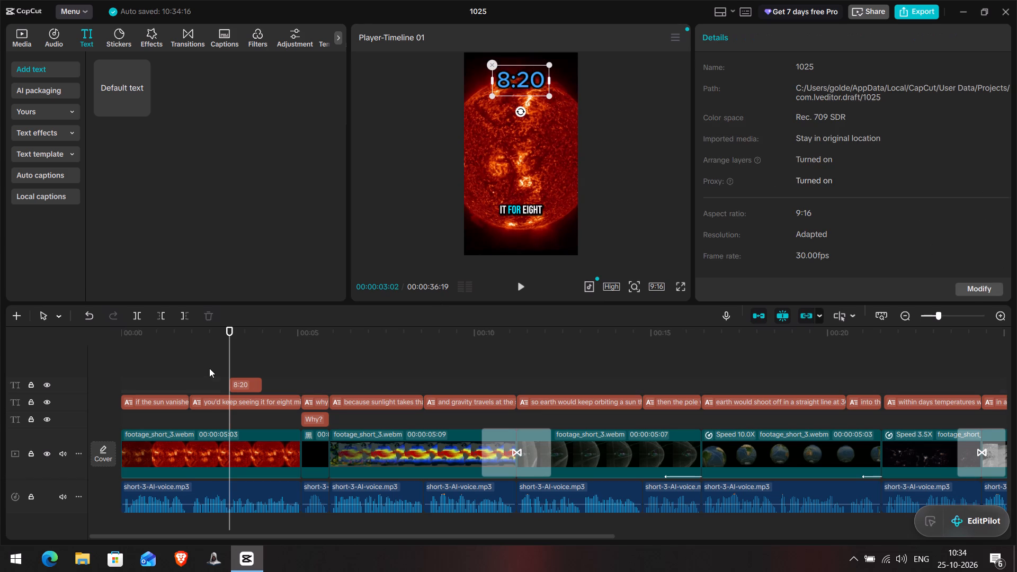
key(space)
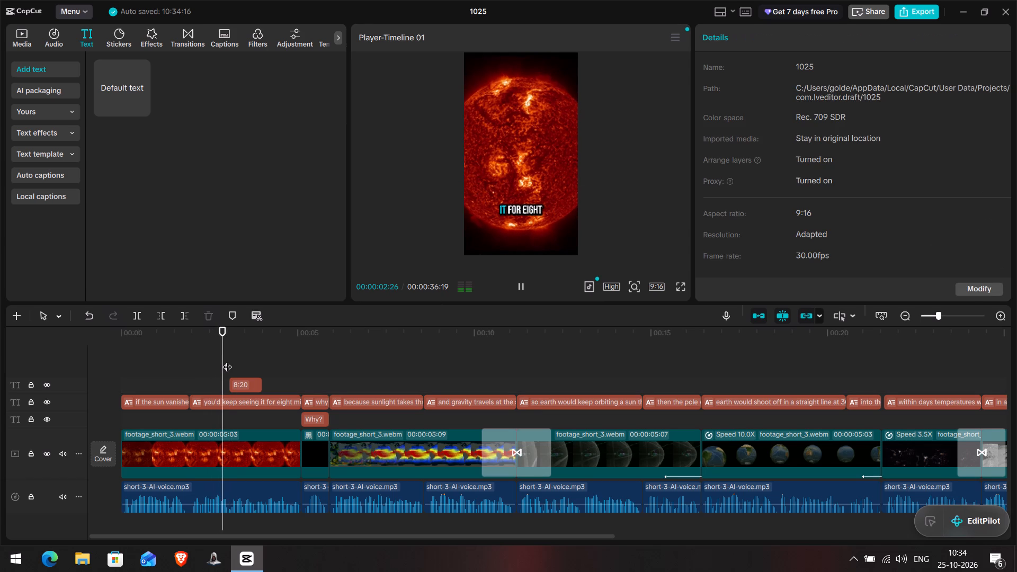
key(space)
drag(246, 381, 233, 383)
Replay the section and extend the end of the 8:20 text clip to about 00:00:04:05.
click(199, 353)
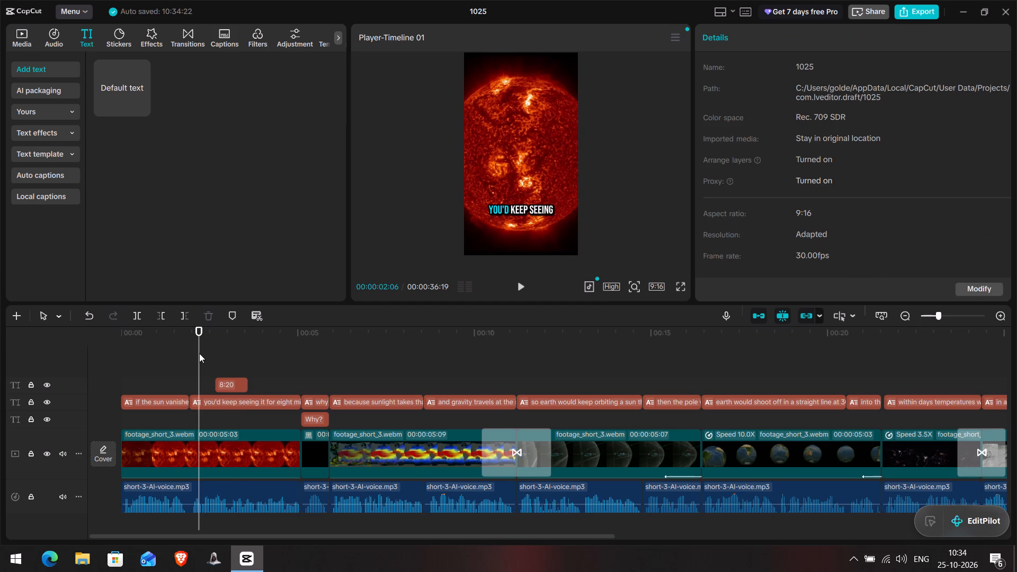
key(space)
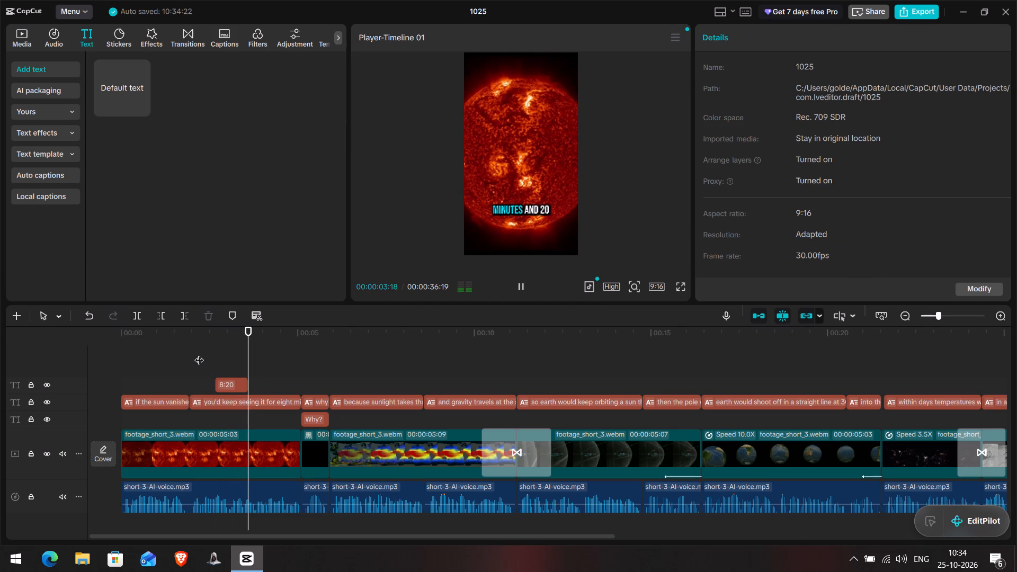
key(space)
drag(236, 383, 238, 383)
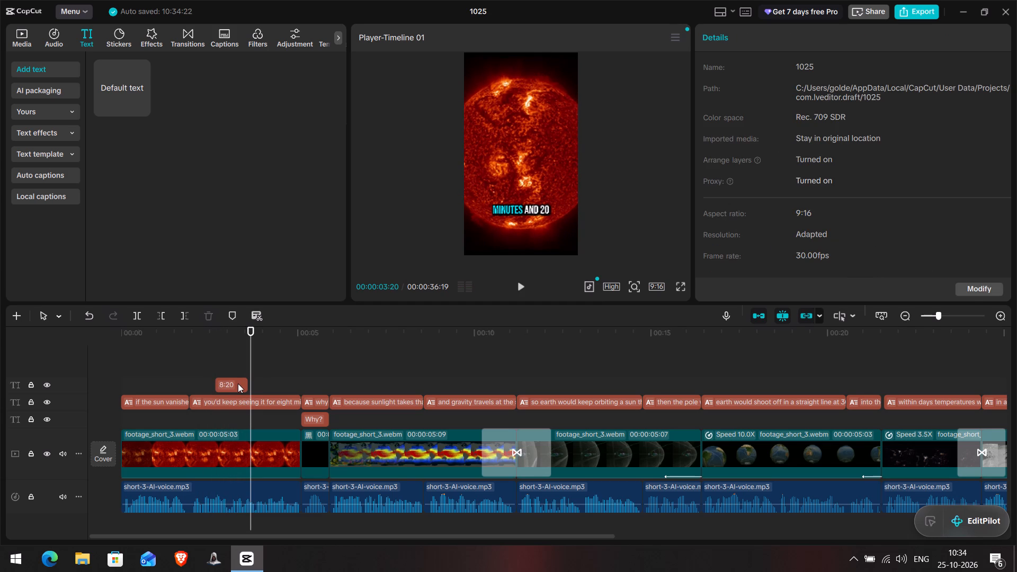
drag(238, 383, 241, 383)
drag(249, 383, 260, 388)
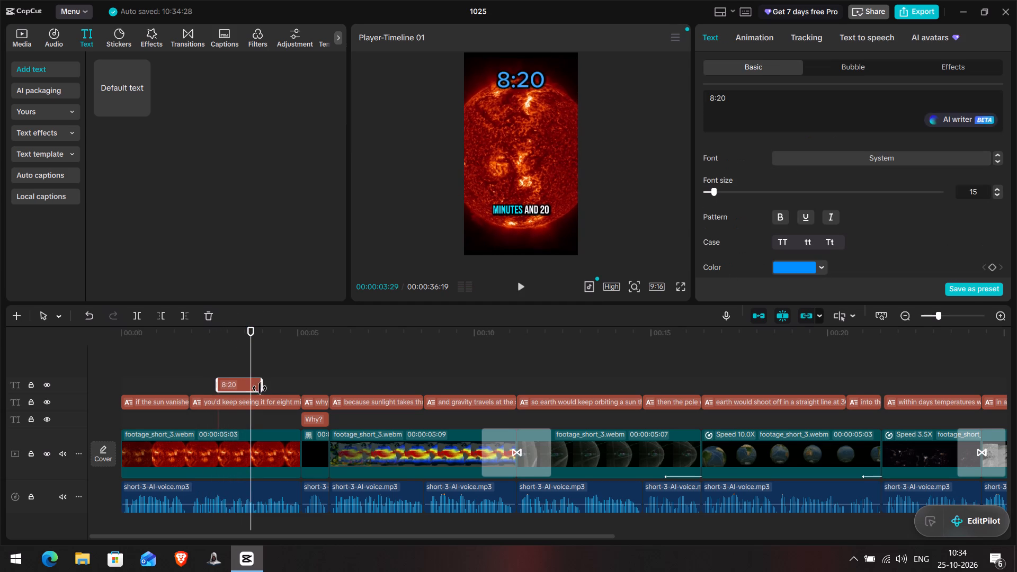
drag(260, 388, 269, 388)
Replay the sun clip from about 00:00:02 several times to check the 8:20 text's timing against the spoken minutes and seconds.
click(189, 356)
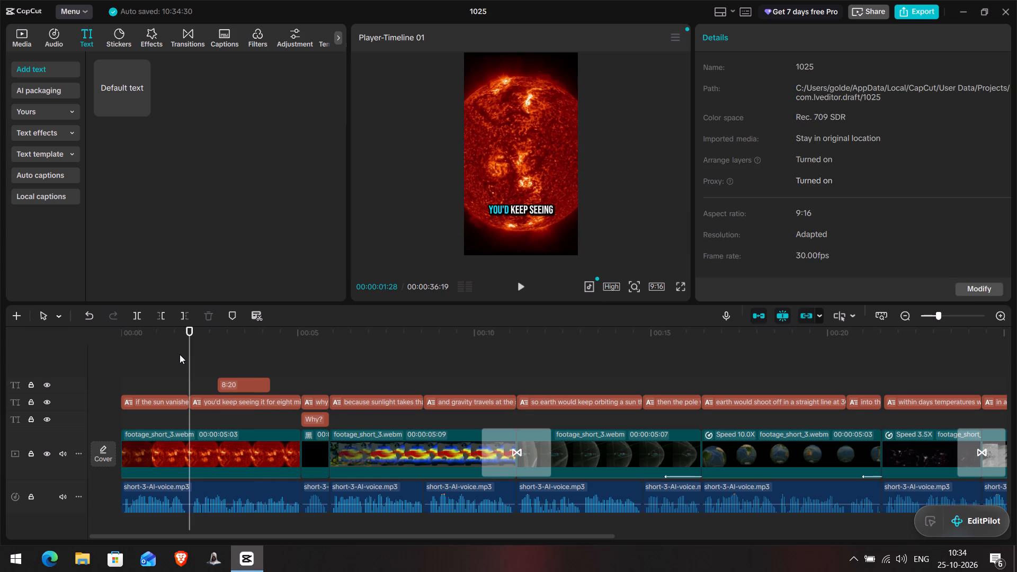
key(space)
key(space)
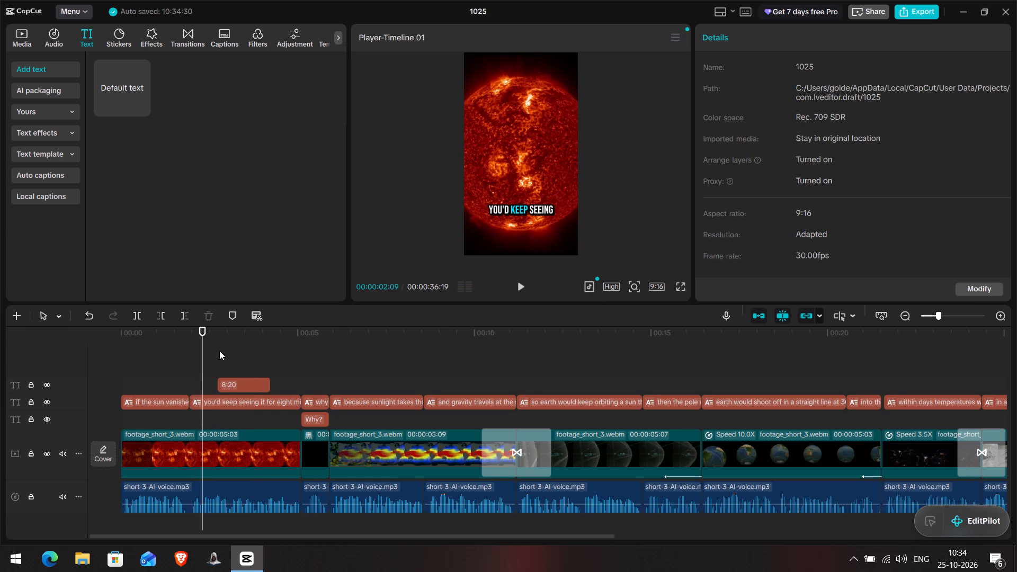
key(space)
key(space)
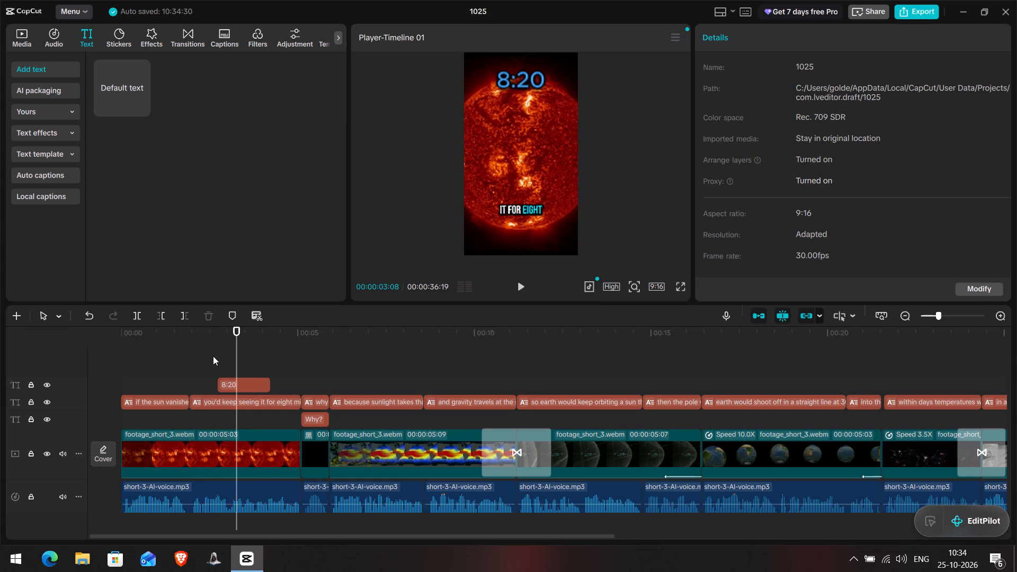
key(space)
click(215, 353)
drag(215, 353, 198, 353)
key(space)
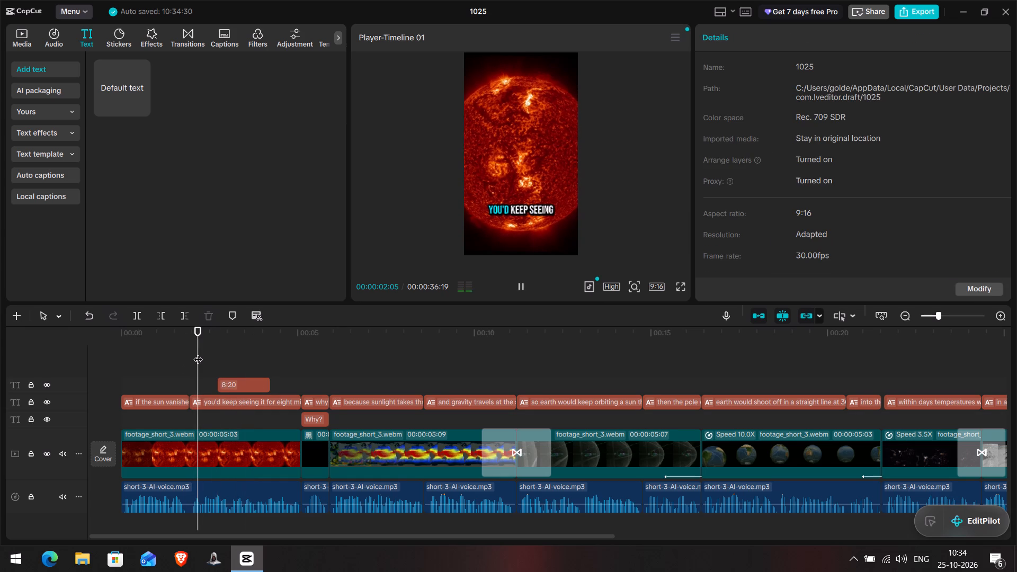
key(space)
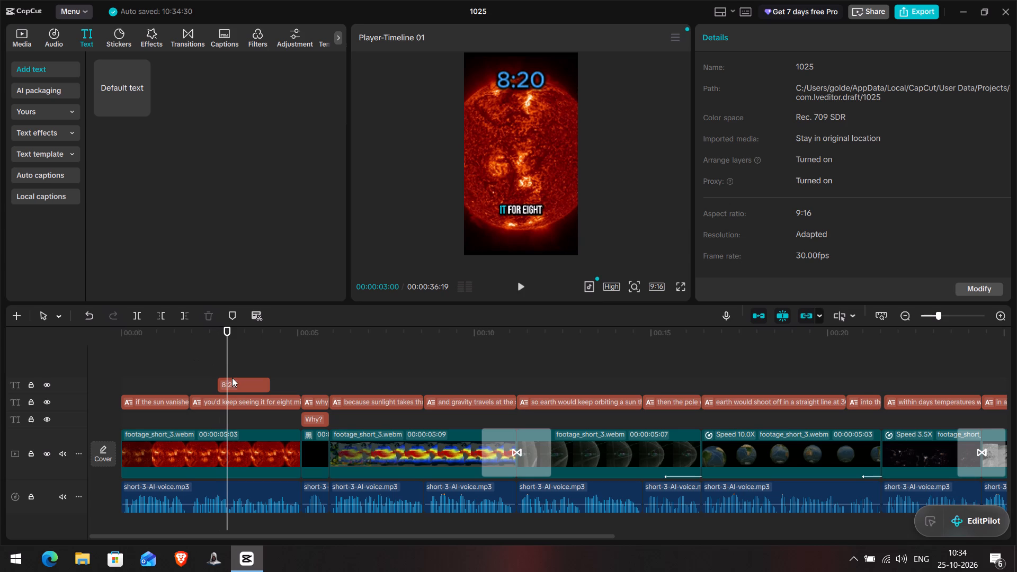
click(232, 383)
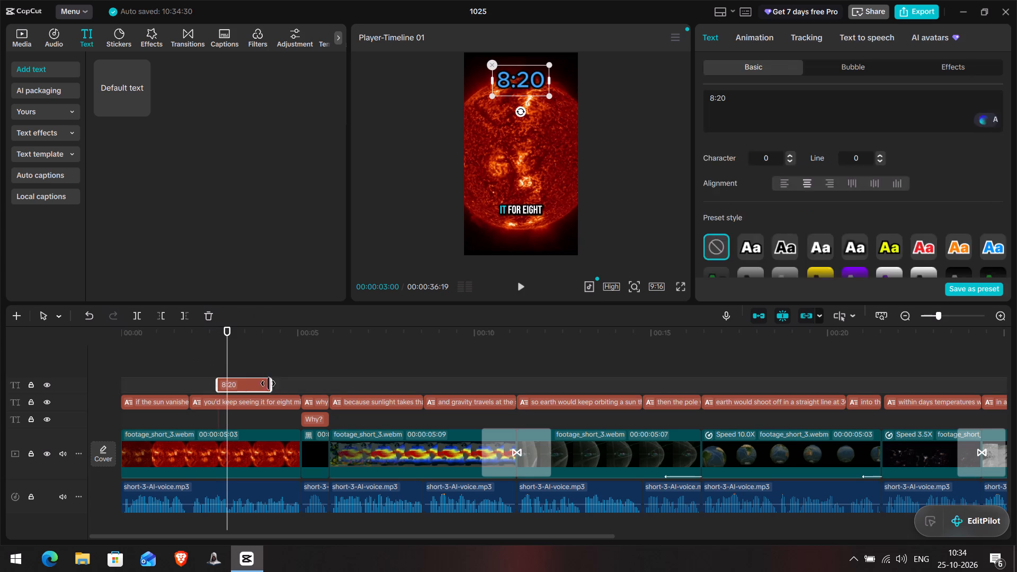
click(207, 358)
drag(208, 358, 217, 364)
key(space)
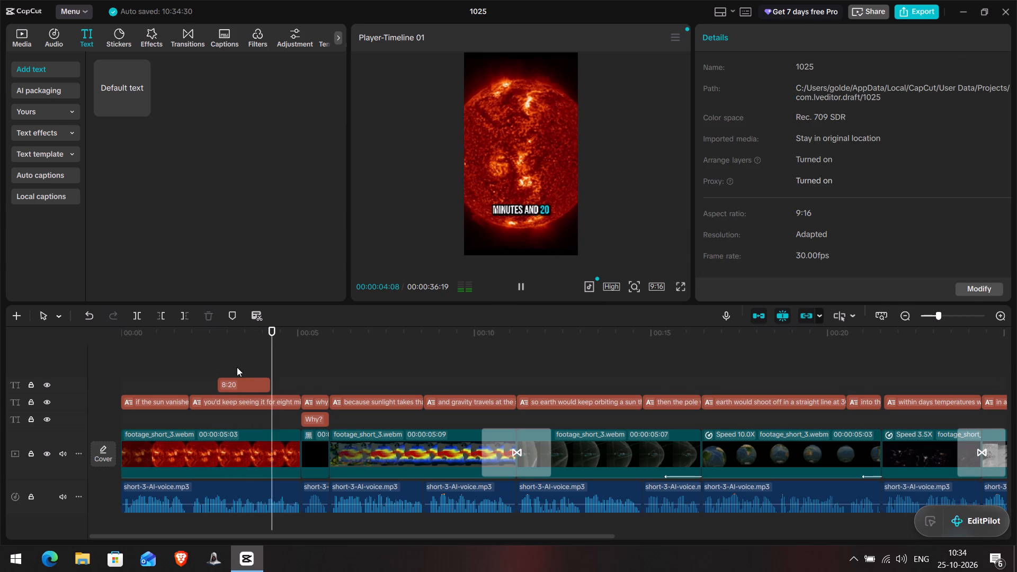
key(space)
Extend the 8:20 text to the sun clip's end at 00:00:05:03, trim its start to about 00:00:03:01, and replay it.
click(266, 388)
drag(270, 387, 277, 387)
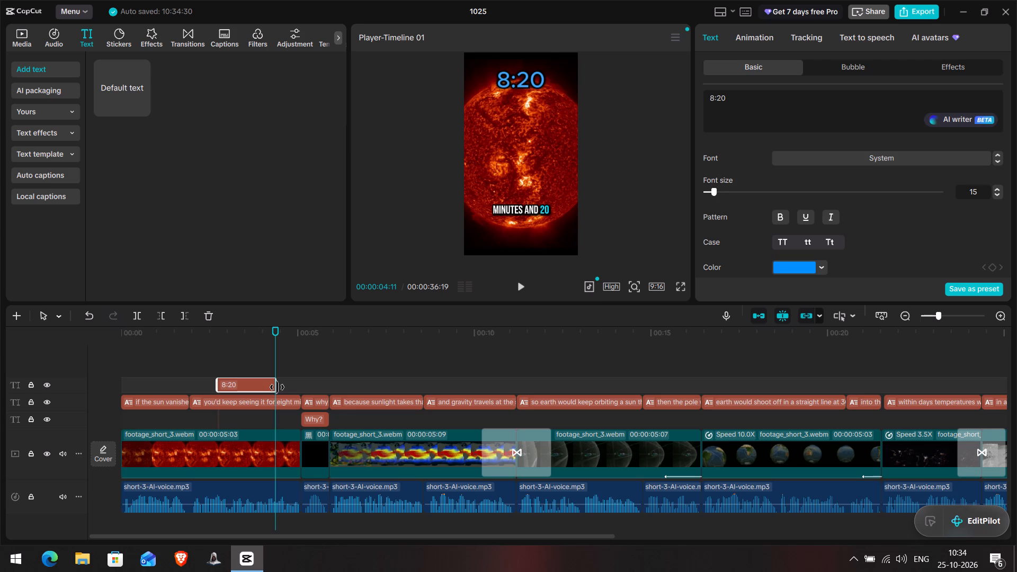
drag(277, 387, 299, 389)
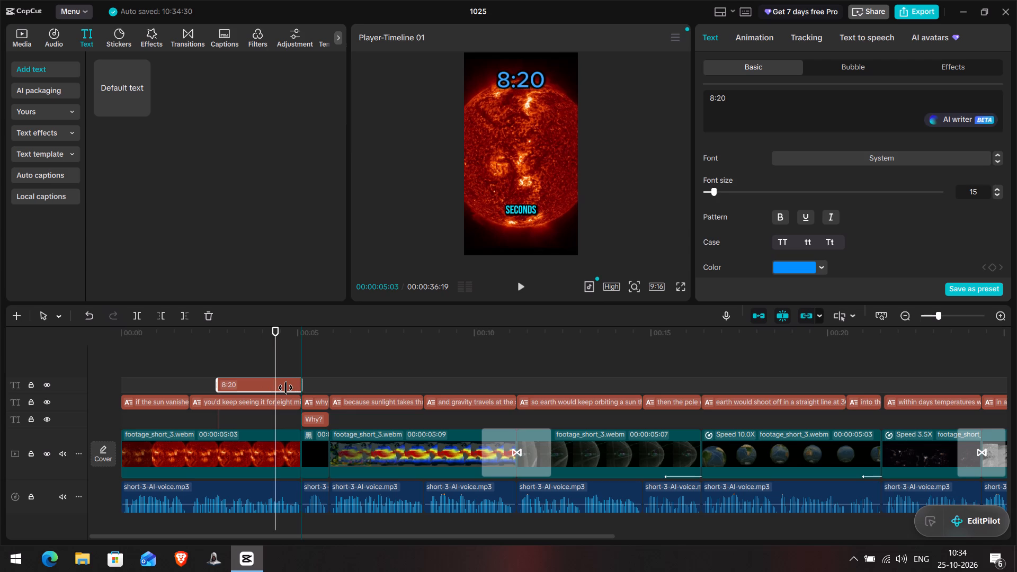
click(222, 383)
drag(218, 383, 230, 387)
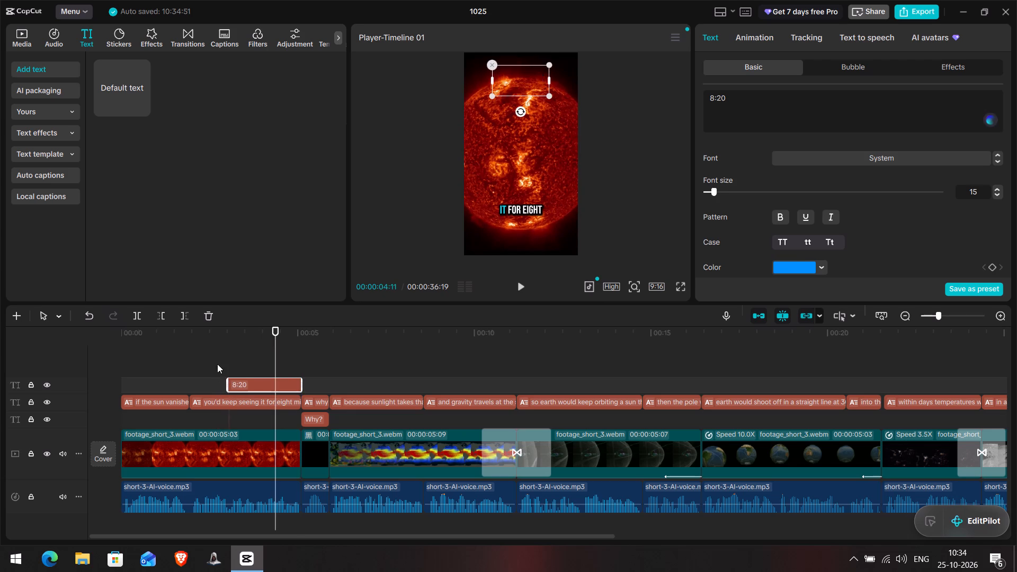
click(217, 364)
key(space)
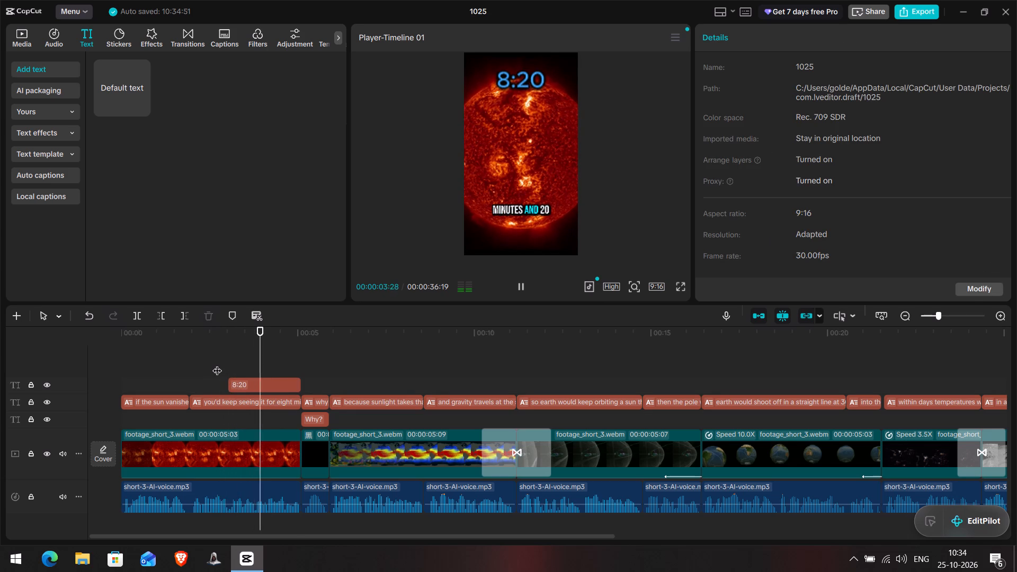
key(space)
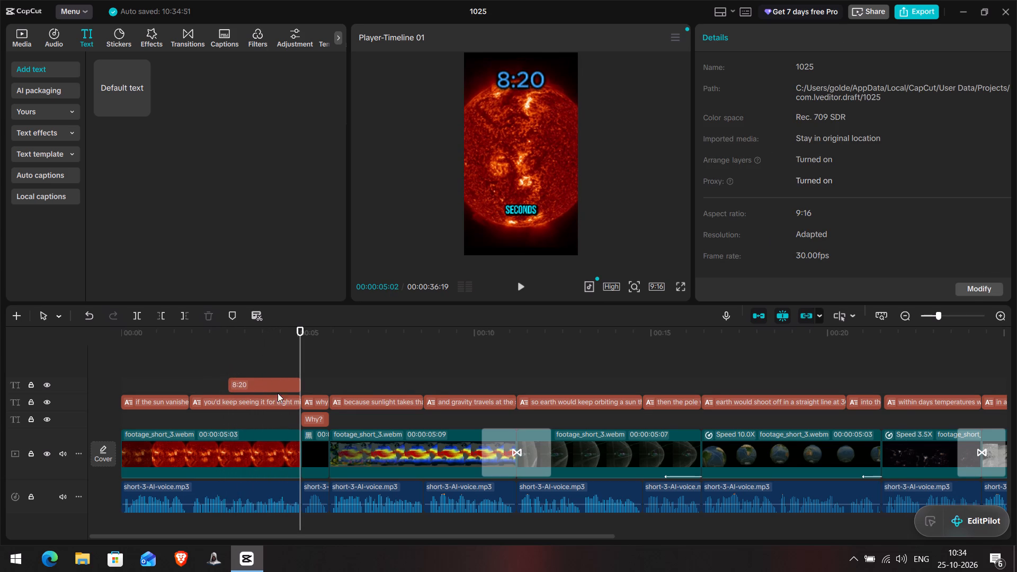
Add a Transform keyframe to the 8:20 text at its start, 00:00:03:01.
click(246, 387)
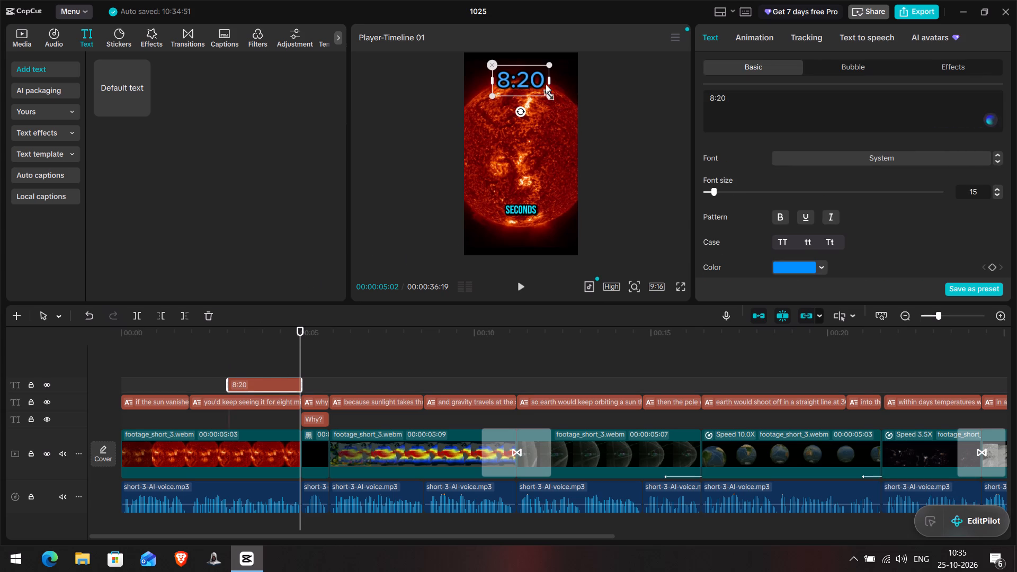
double_click(230, 363)
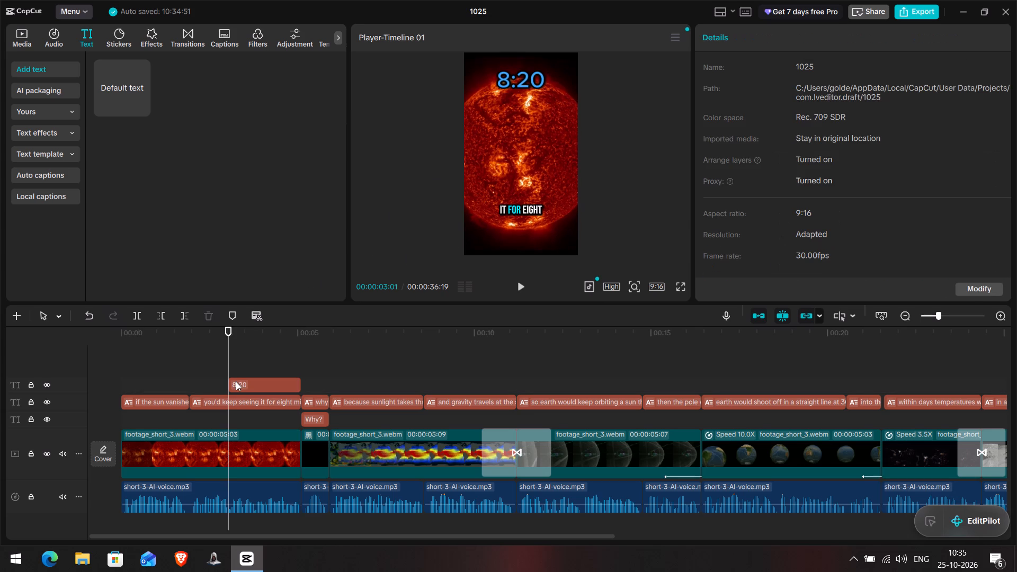
click(236, 381)
scroll(922, 231, down, 5)
click(989, 151)
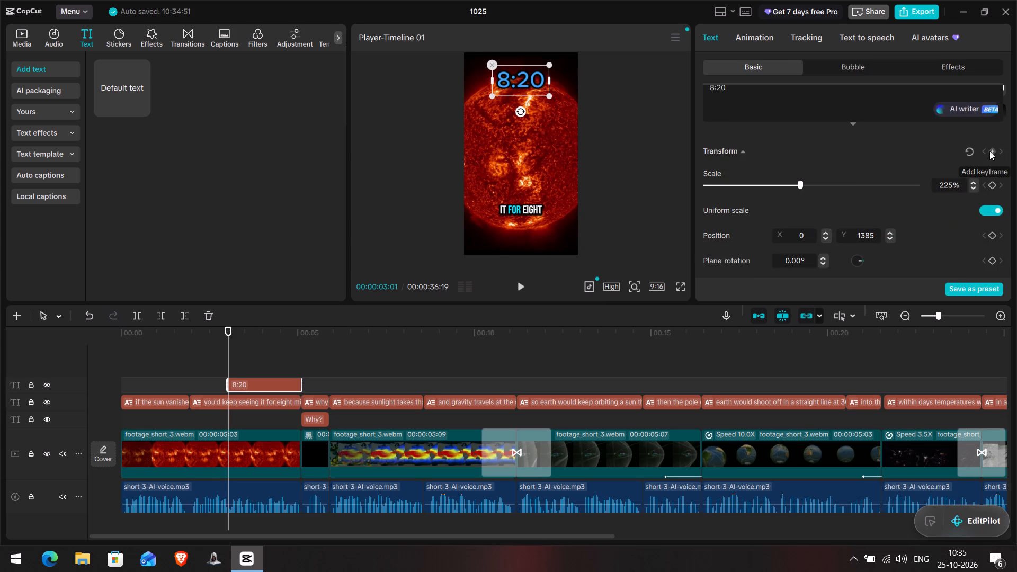
Place the playhead at 00:00:05:03 and extend the 8:20 text clip's end slightly past it.
click(284, 364)
drag(284, 363, 296, 365)
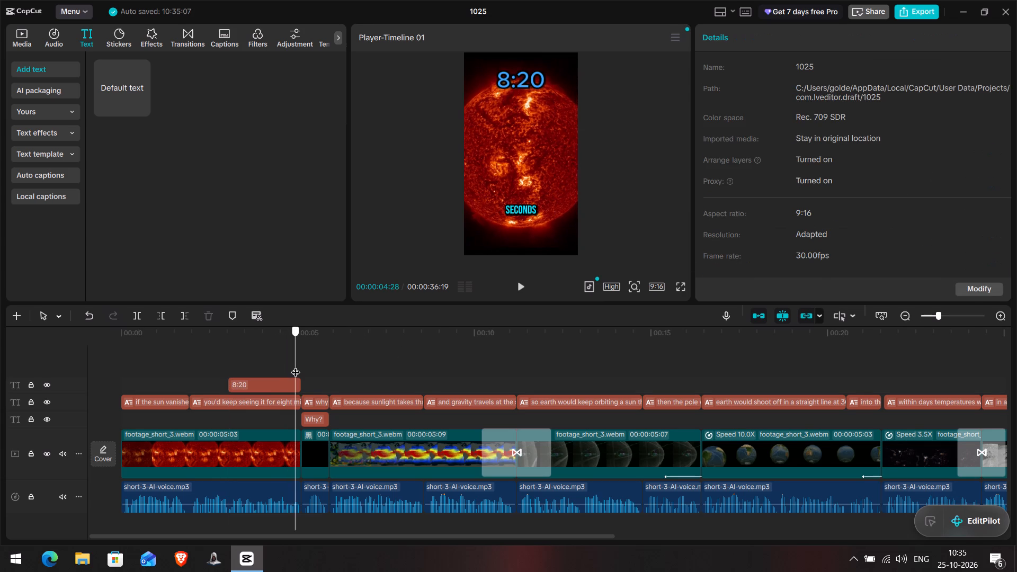
drag(296, 365, 298, 365)
click(292, 389)
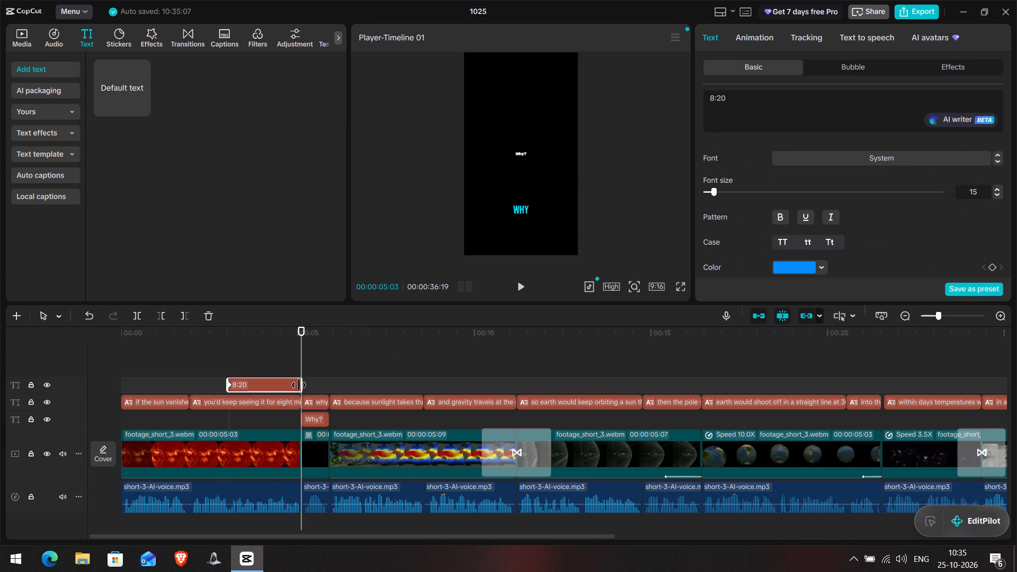
drag(299, 385, 306, 386)
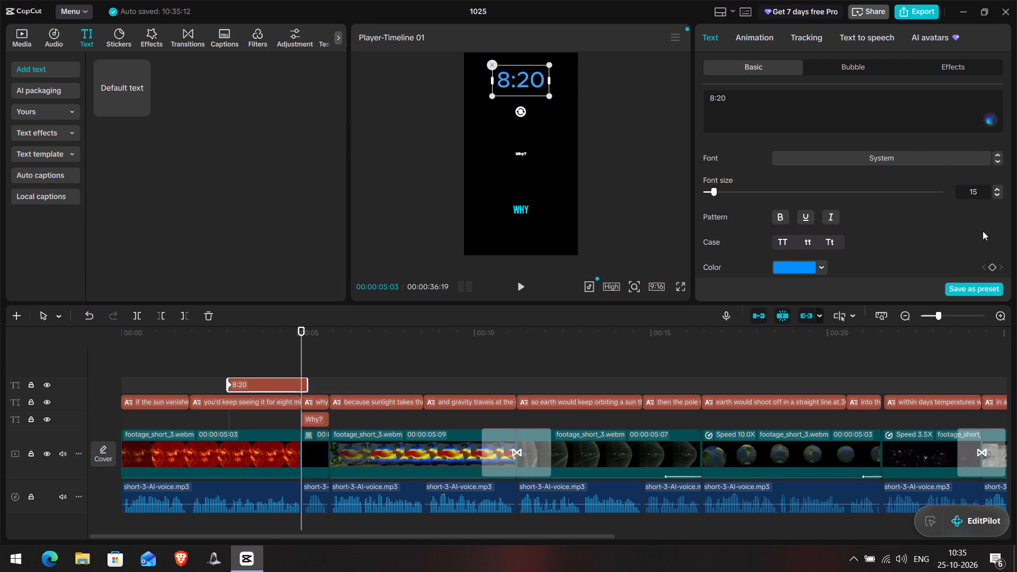
Add a Transform keyframe to the 8:20 text at 00:00:05:03, lowering it to Y 996 and enlarging it to 277%.
scroll(941, 231, up, 2)
scroll(944, 231, down, 5)
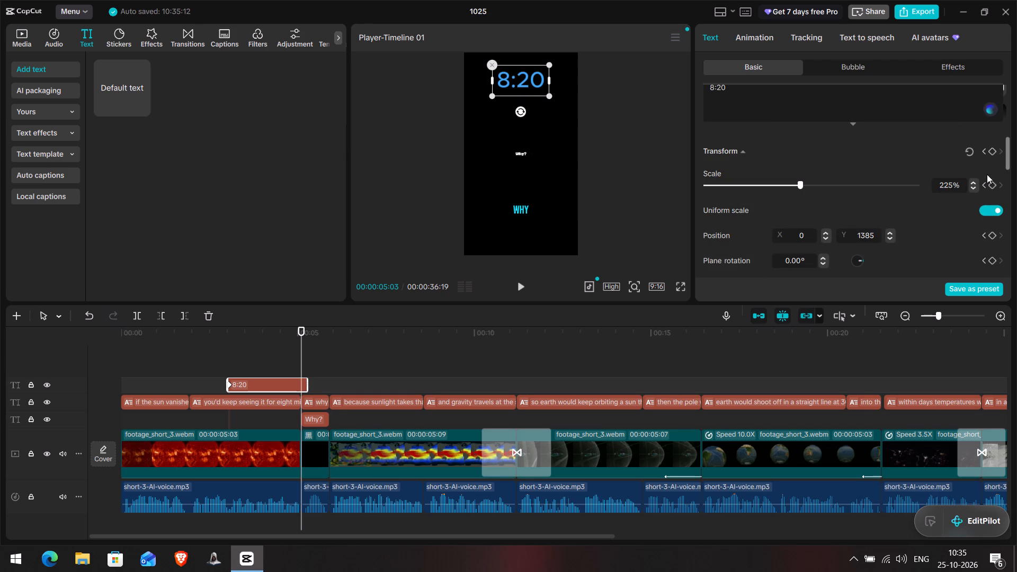
click(994, 151)
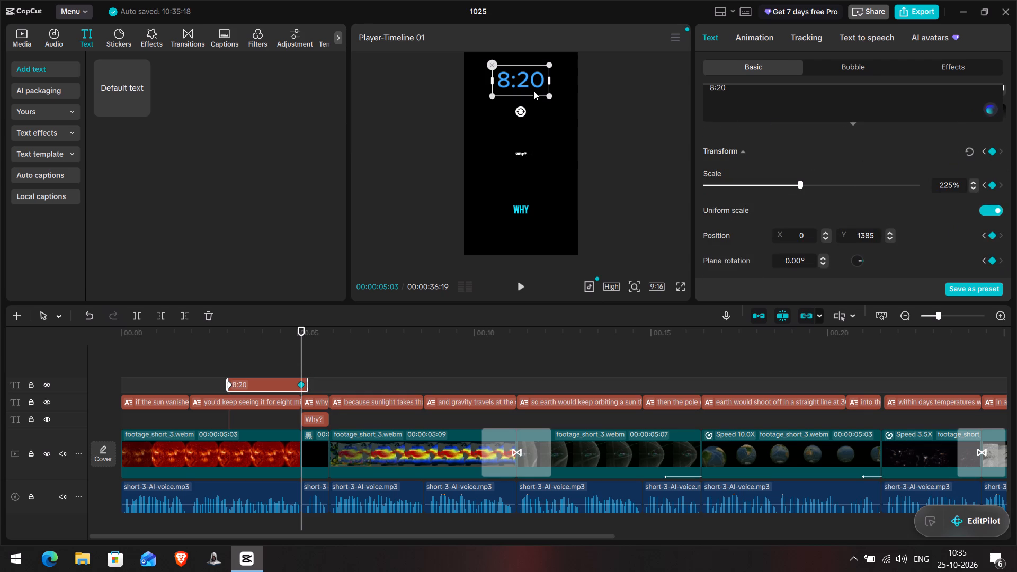
drag(528, 83, 530, 103)
drag(547, 120, 556, 128)
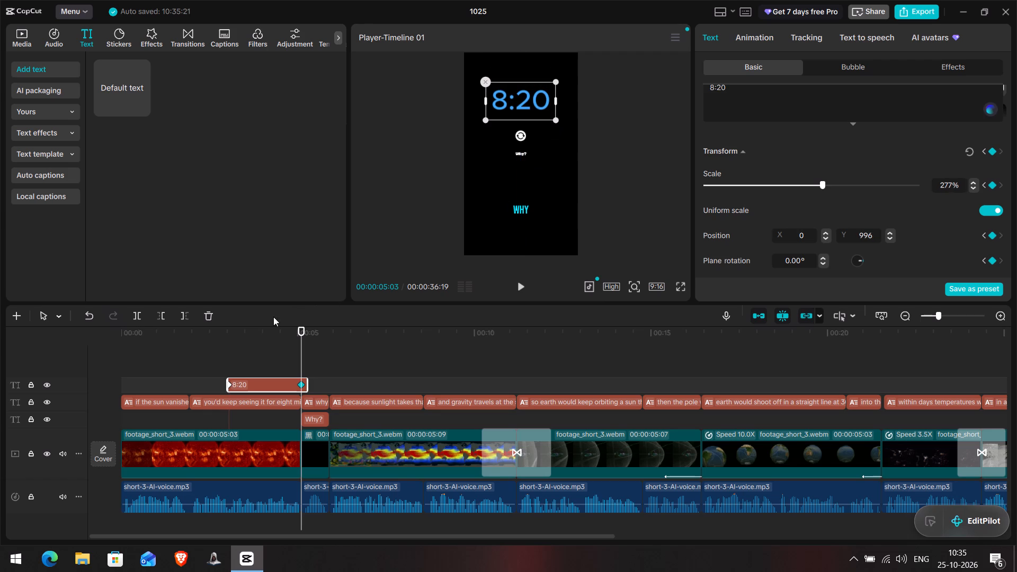
At the 8:20 text's start keyframe, move the text above the frame to Y 2124, and replay the animation.
click(229, 385)
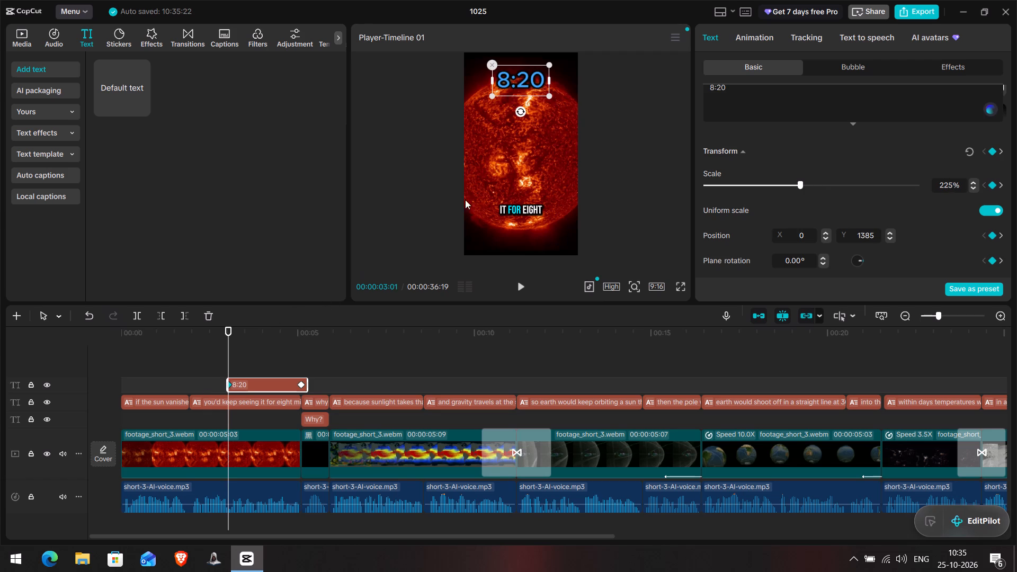
drag(519, 88, 519, 66)
drag(519, 76, 526, 46)
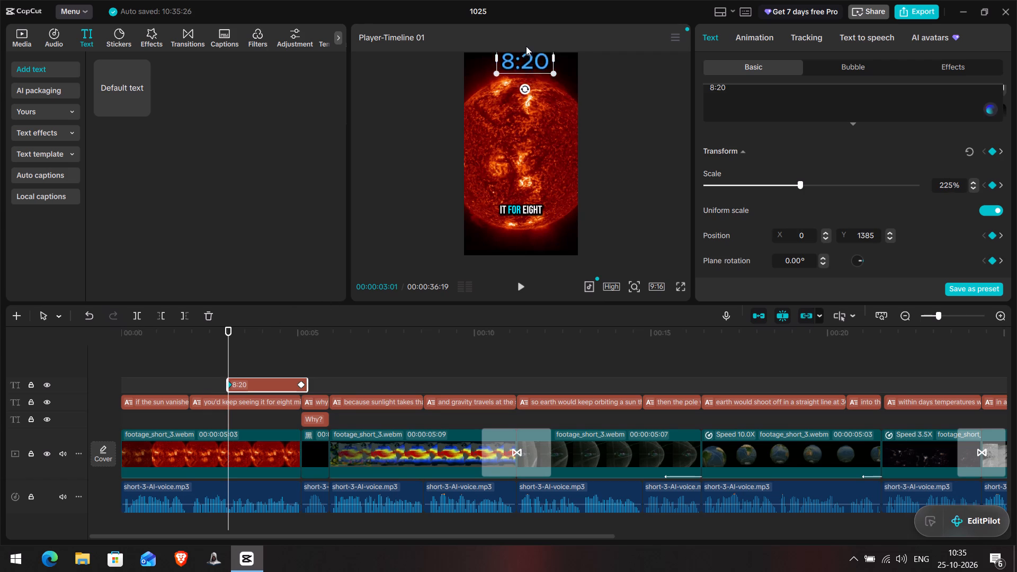
drag(526, 46, 520, 35)
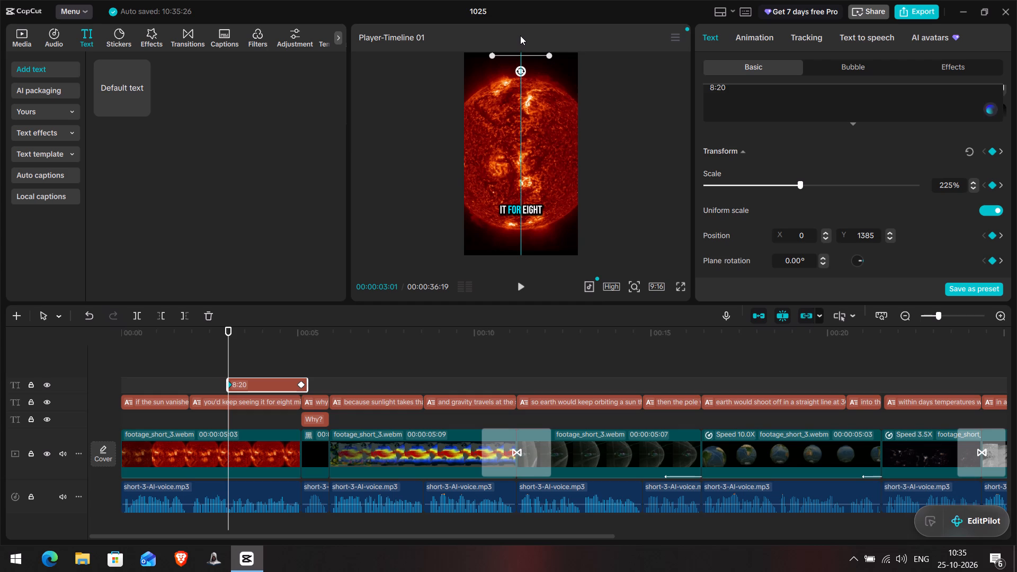
drag(520, 35, 521, 37)
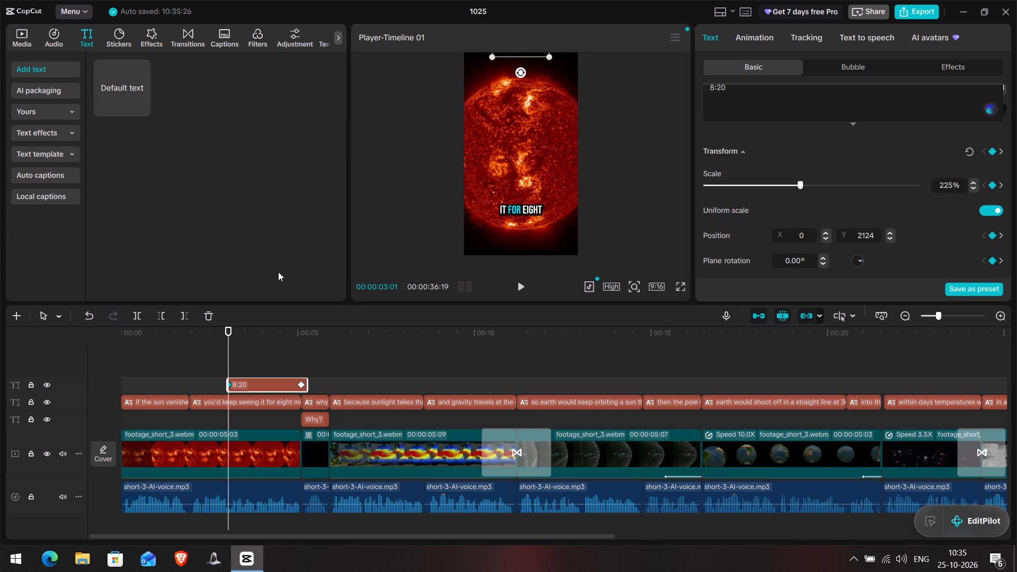
click(215, 358)
key(space)
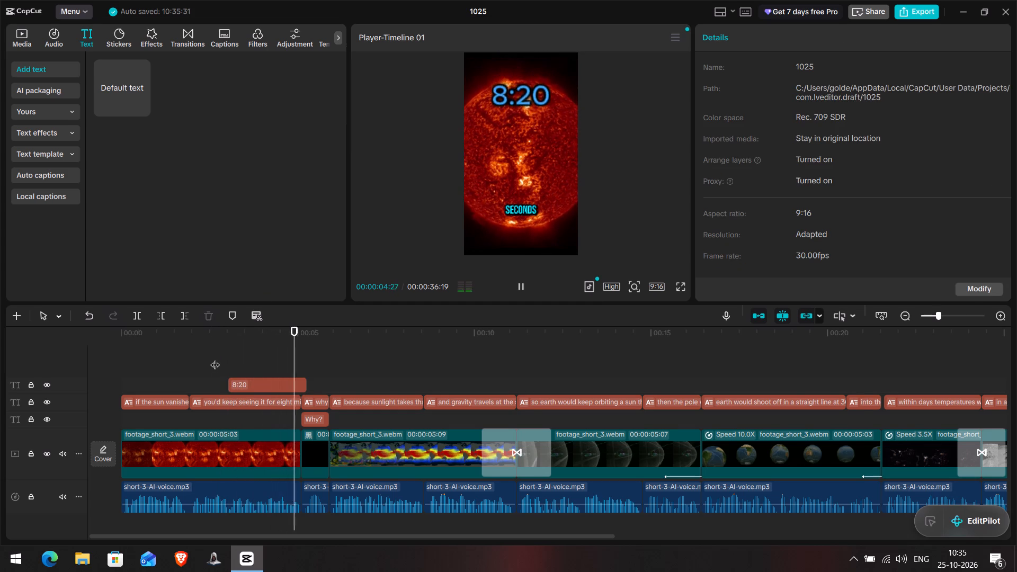
key(space)
Trim the end of the 8:20 text clip back to the sun clip's end at 00:00:05:03.
click(301, 381)
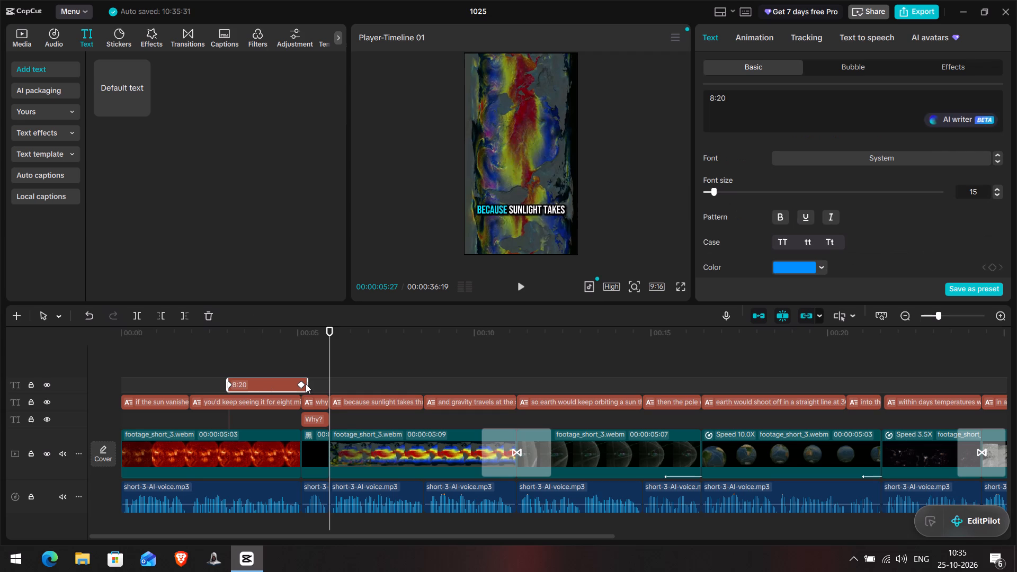
drag(307, 386, 300, 388)
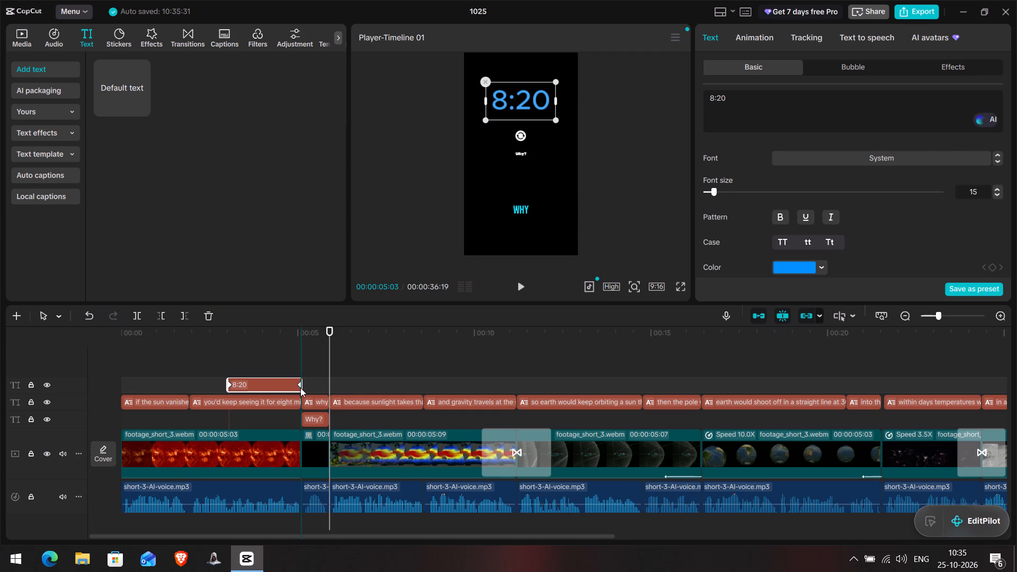
Delete the auto caption "why" and move the Why? text clip into its place on the caption track.
click(309, 403)
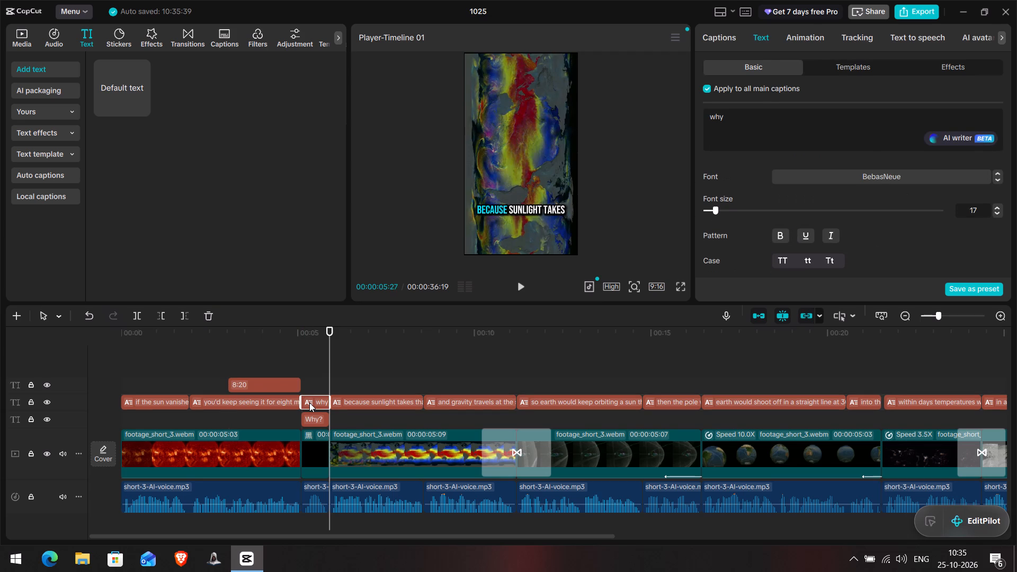
key(Delete)
drag(317, 423, 319, 400)
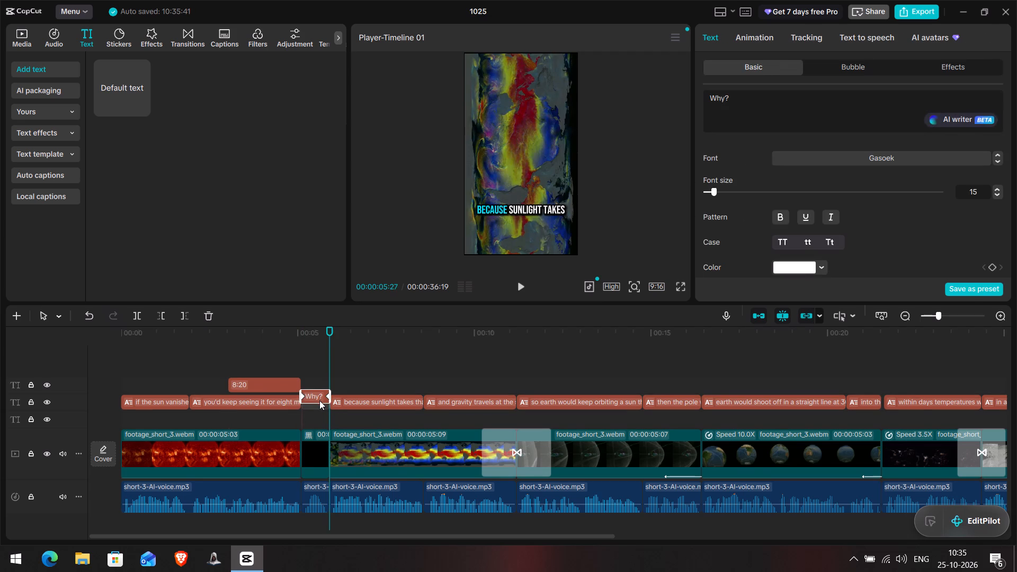
drag(319, 400, 319, 402)
Play the video from 00:00:03:01 to review the 8:20 animation, the Why? text and the following clips.
click(228, 367)
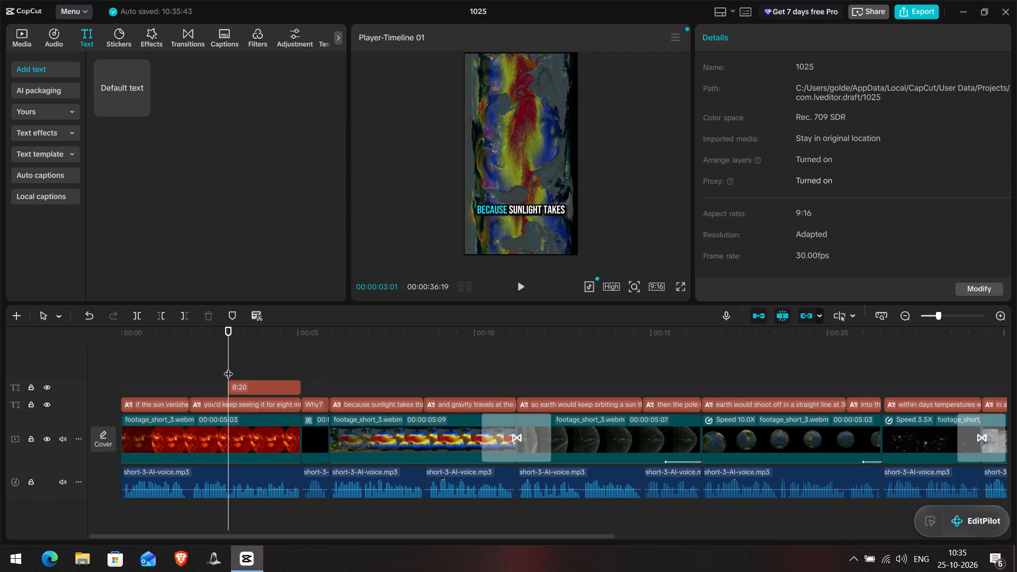
key(space)
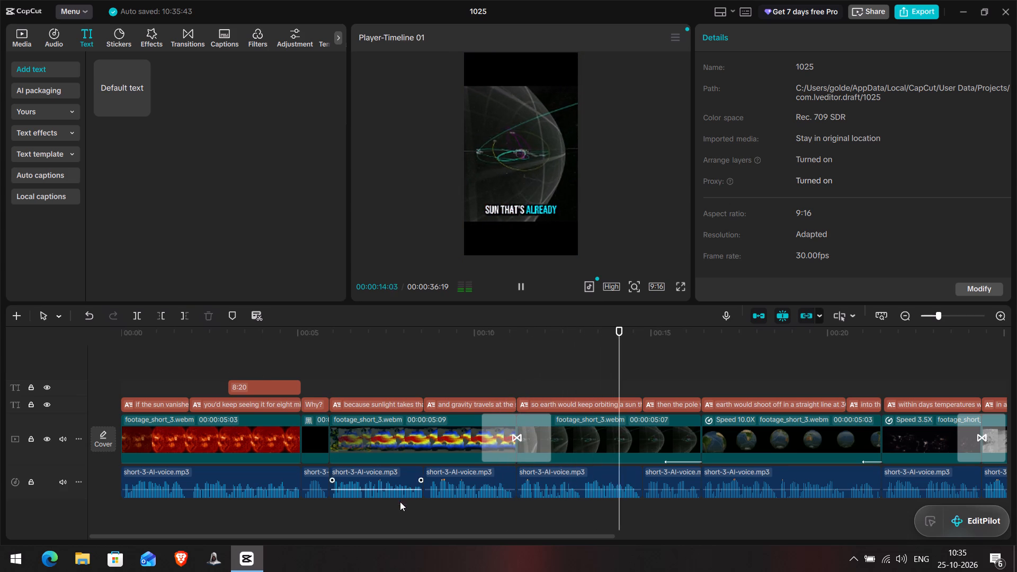
drag(333, 537, 680, 536)
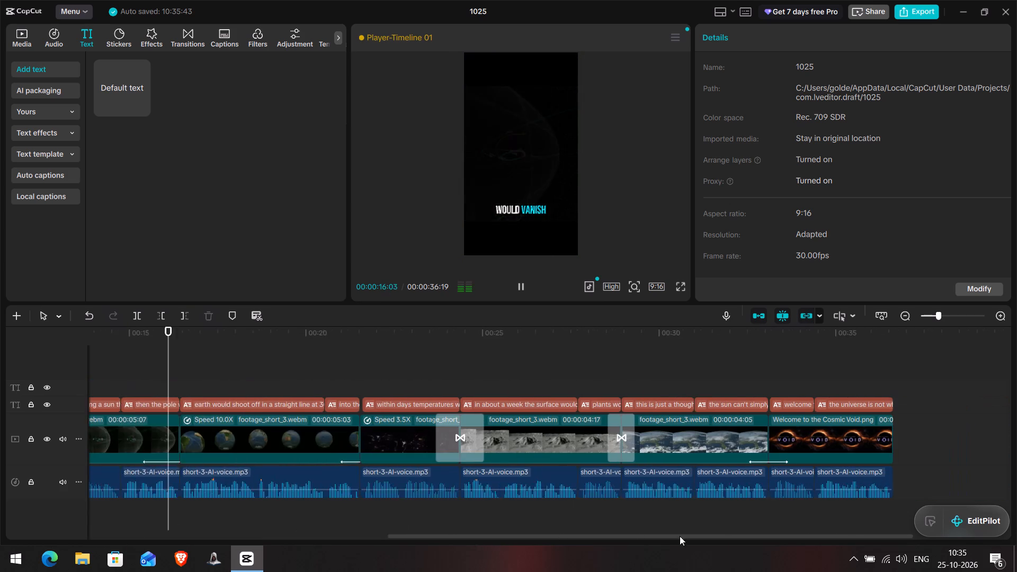
drag(680, 536, 191, 530)
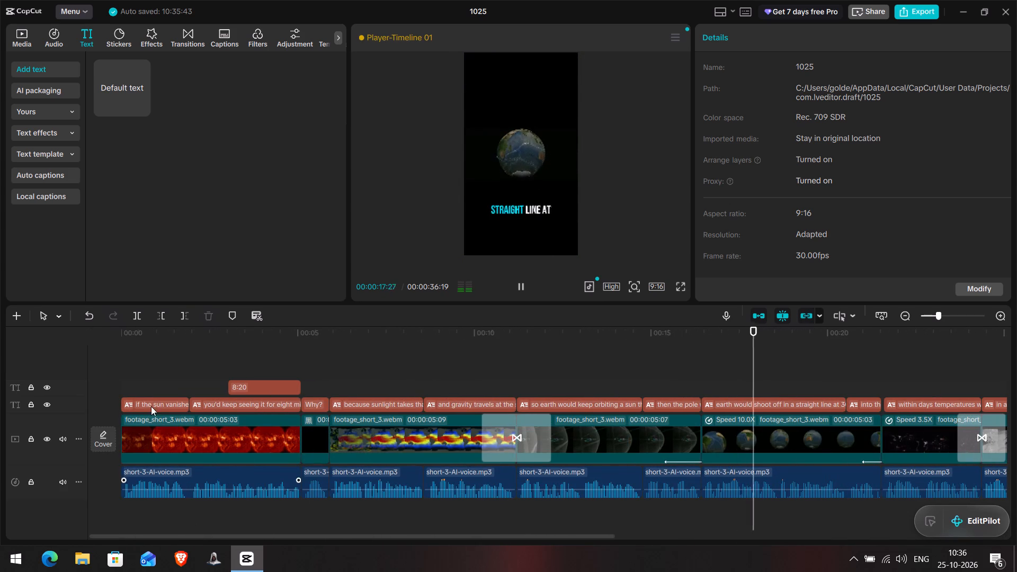
Add Can You Hear The Music.mp3 at the timeline's start on a new audio track below the voice-over.
click(130, 344)
drag(130, 344, 82, 339)
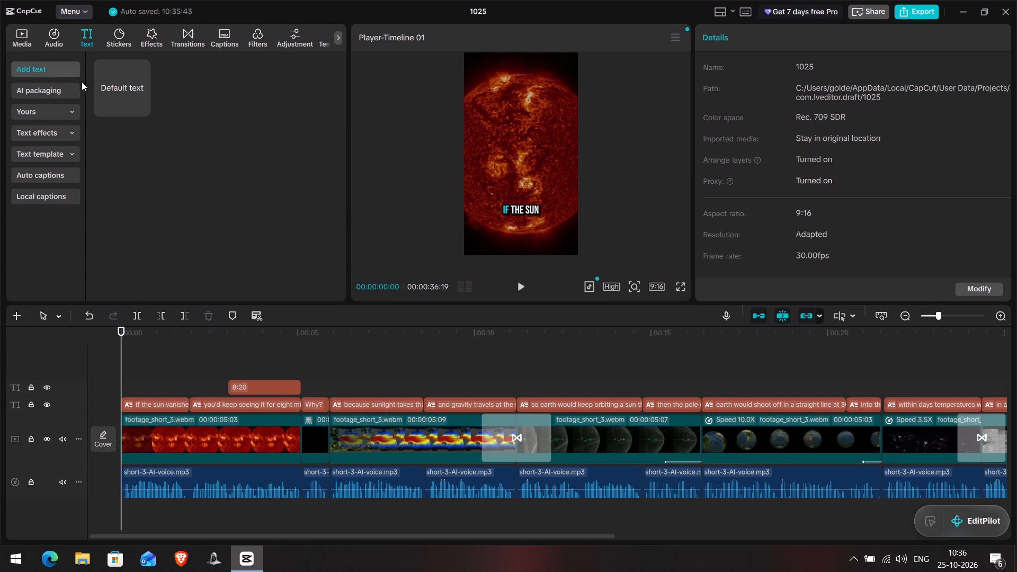
click(50, 33)
click(23, 37)
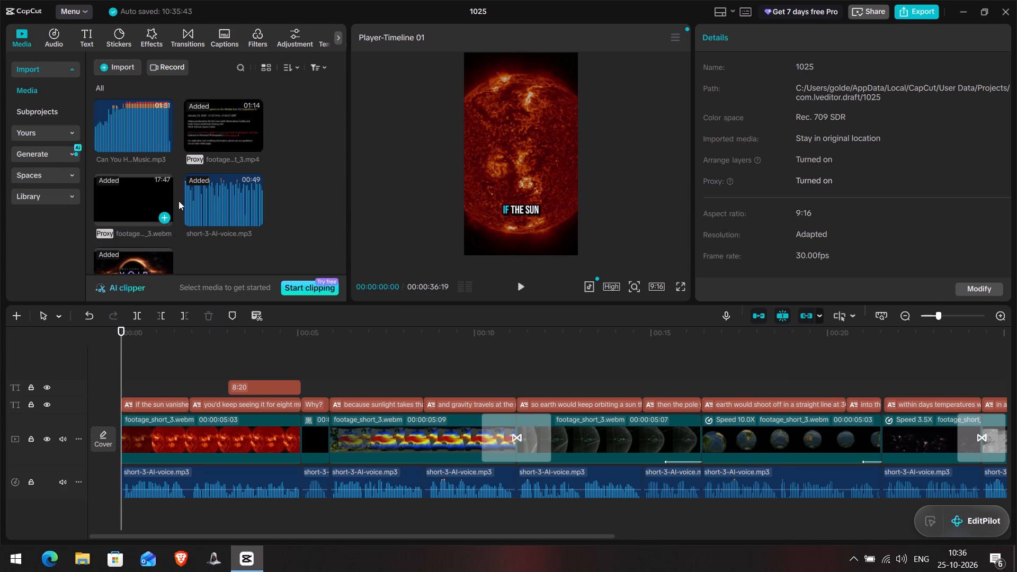
click(139, 127)
drag(139, 127, 169, 235)
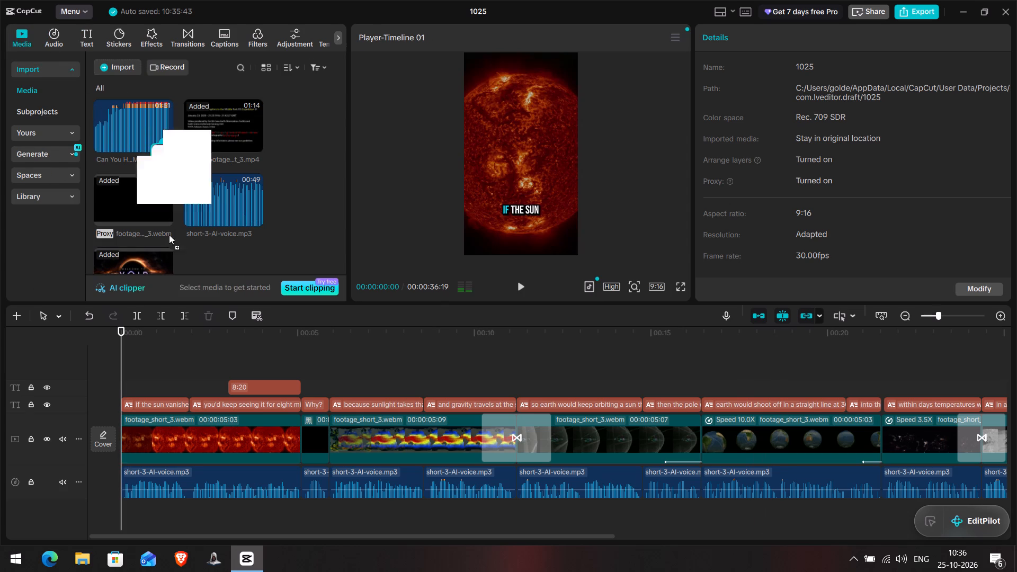
drag(169, 235, 120, 514)
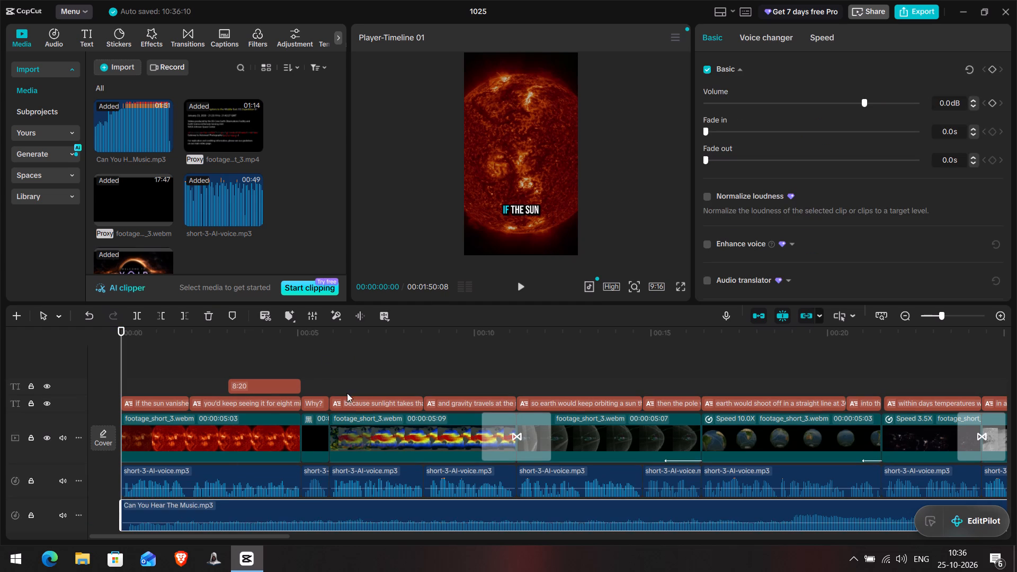
Listen for a music start point, split the music at 00:00:09:07 and delete the portion before it.
click(664, 348)
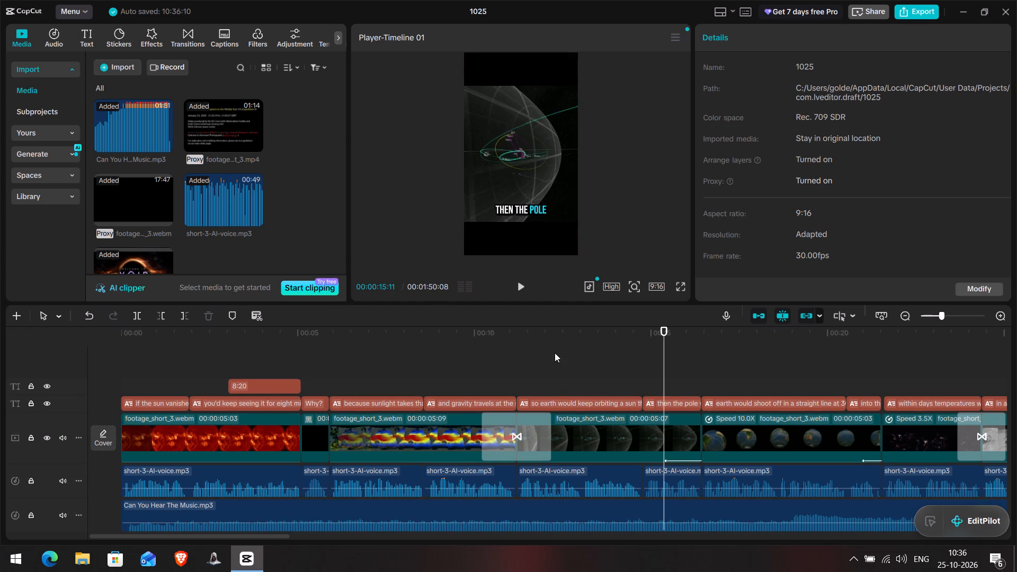
click(555, 353)
key(space)
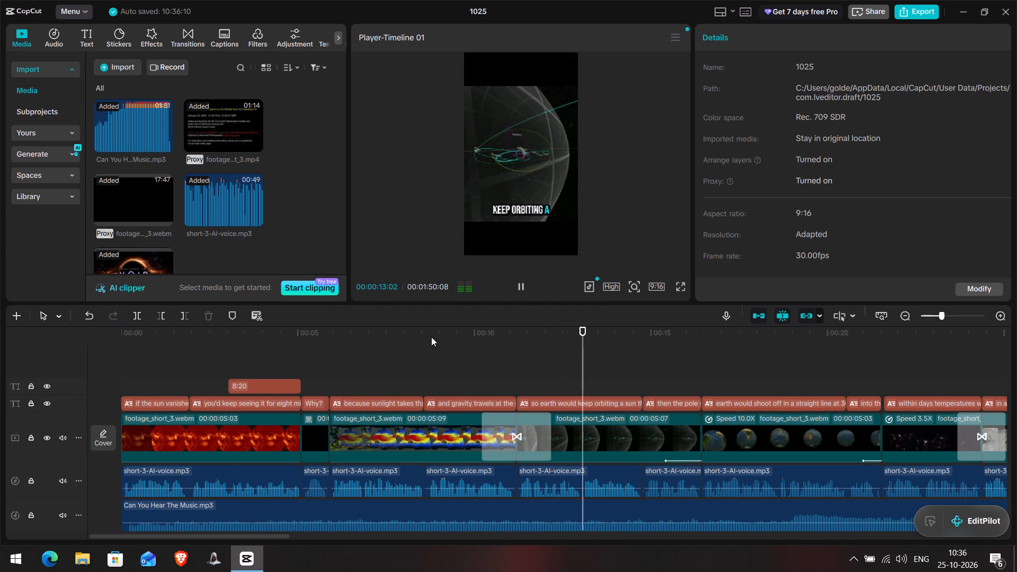
click(405, 338)
key(space)
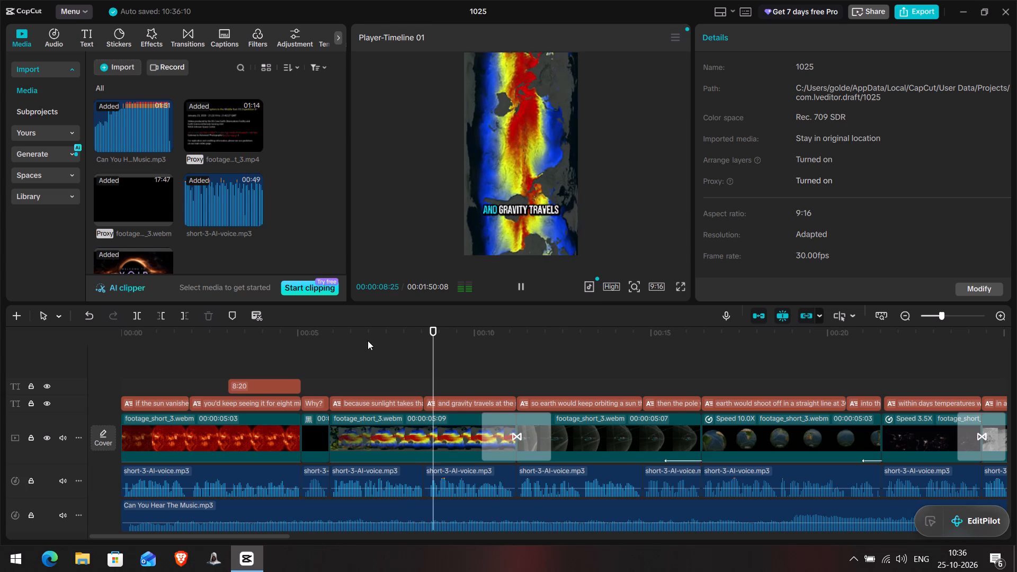
key(space)
click(461, 501)
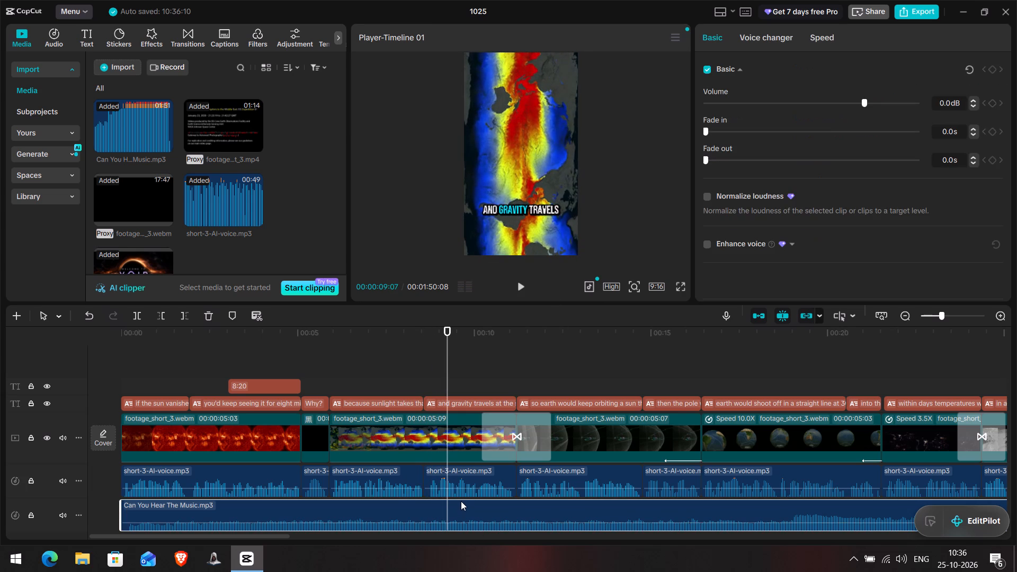
key(ctrl+b)
click(405, 511)
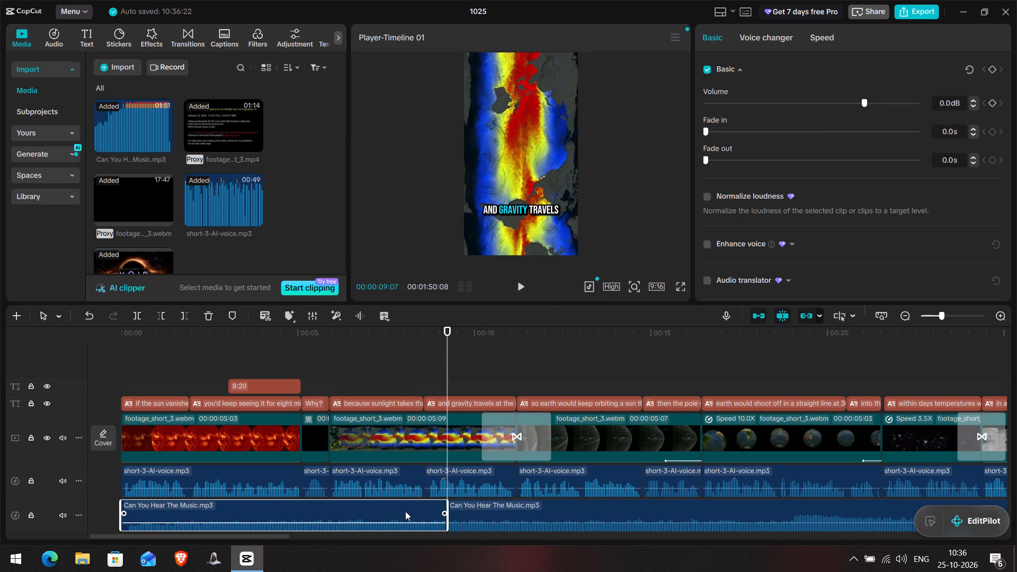
key(Delete)
Move the remaining music clip to the start of the timeline.
drag(525, 505, 270, 502)
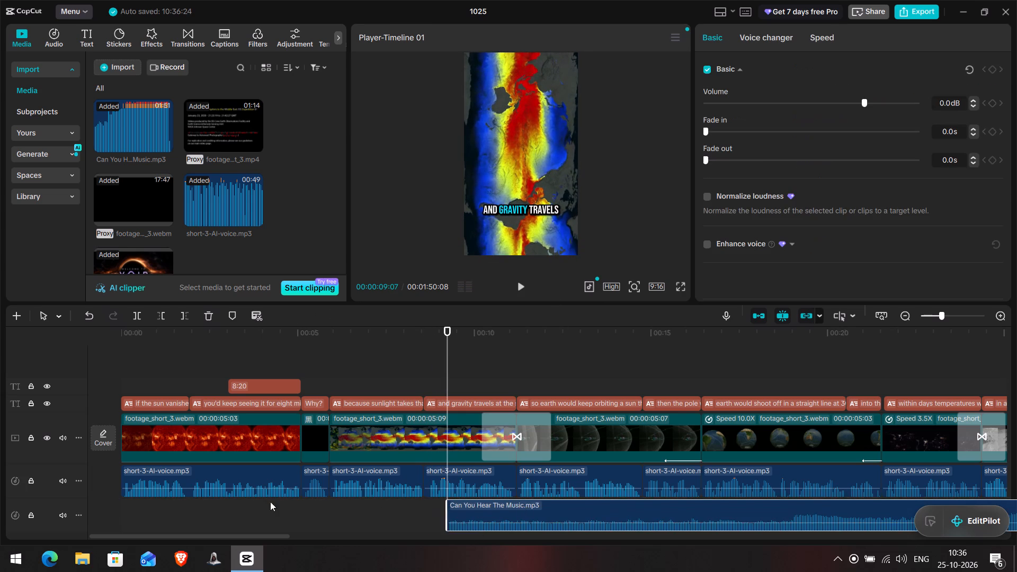
drag(270, 502, 201, 508)
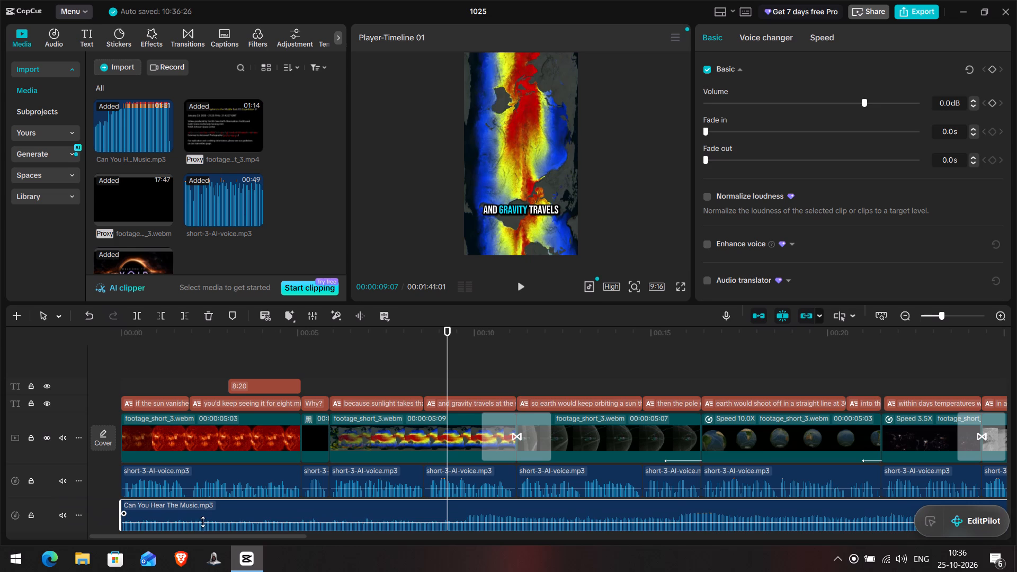
Lower the music's volume to about -11.6 dB, judging the balance with the voice-over during playback from near the start.
drag(203, 522, 198, 526)
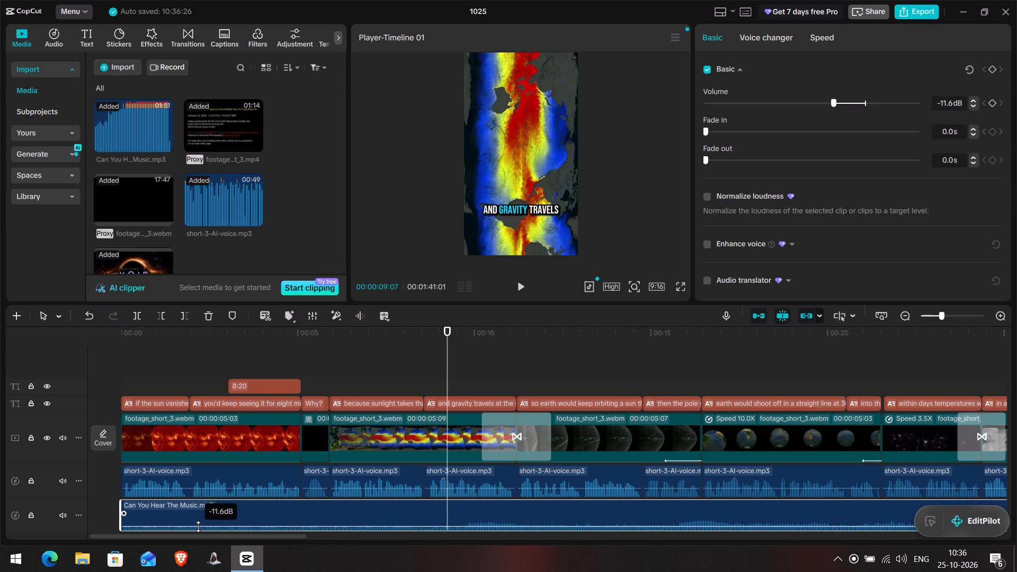
drag(198, 526, 192, 525)
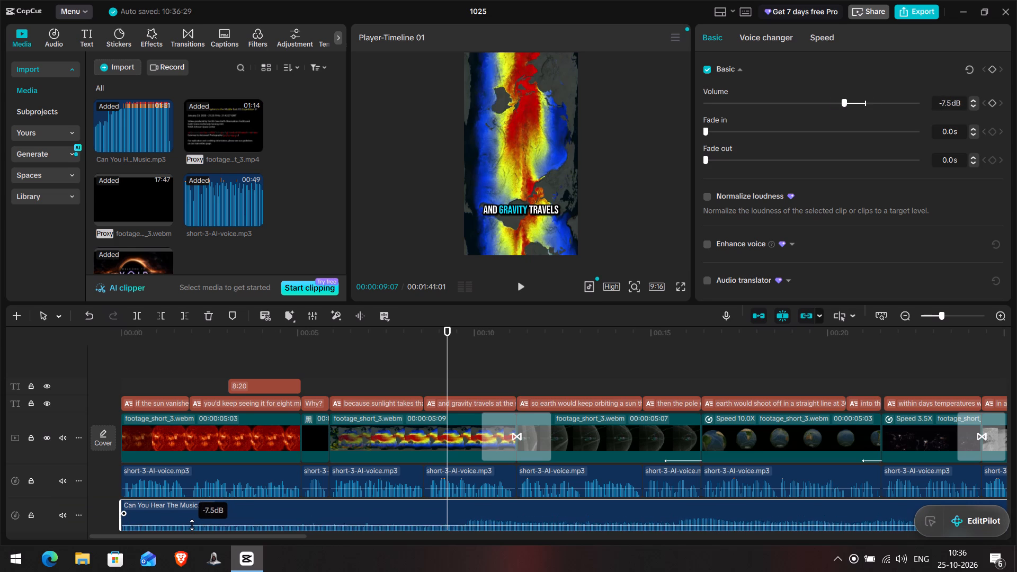
drag(192, 525, 191, 525)
click(169, 391)
key(space)
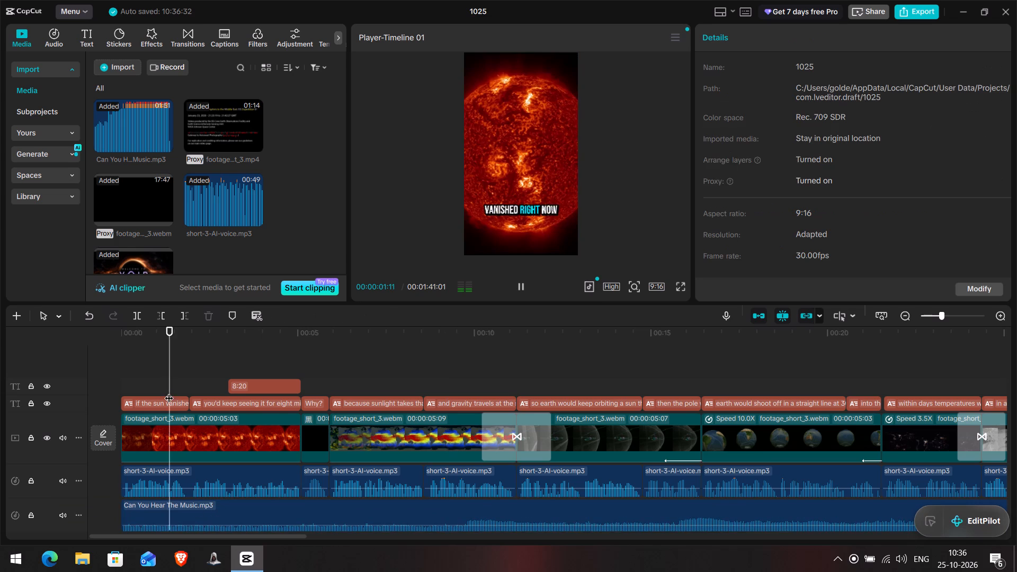
drag(388, 525, 387, 525)
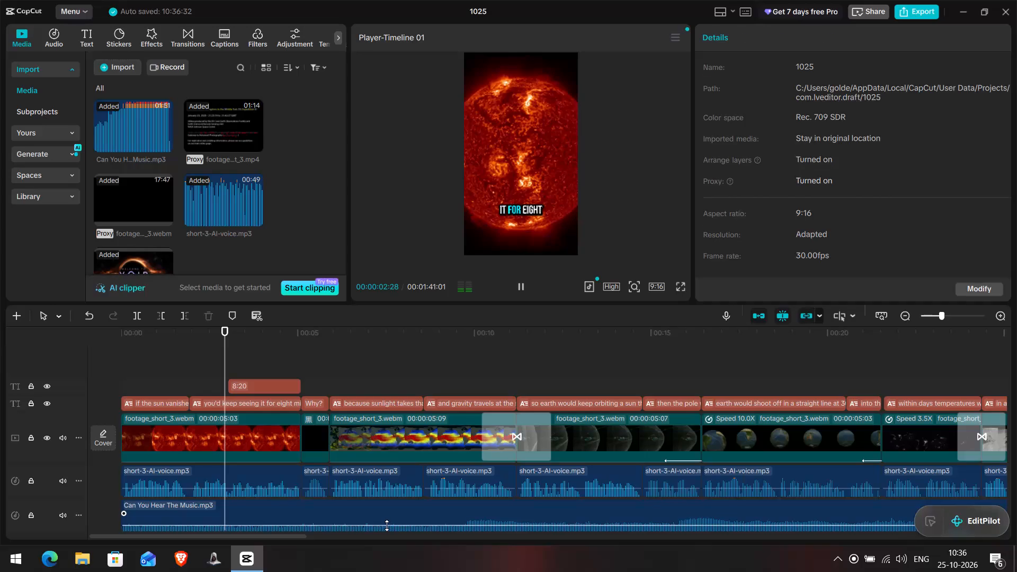
drag(387, 525, 379, 527)
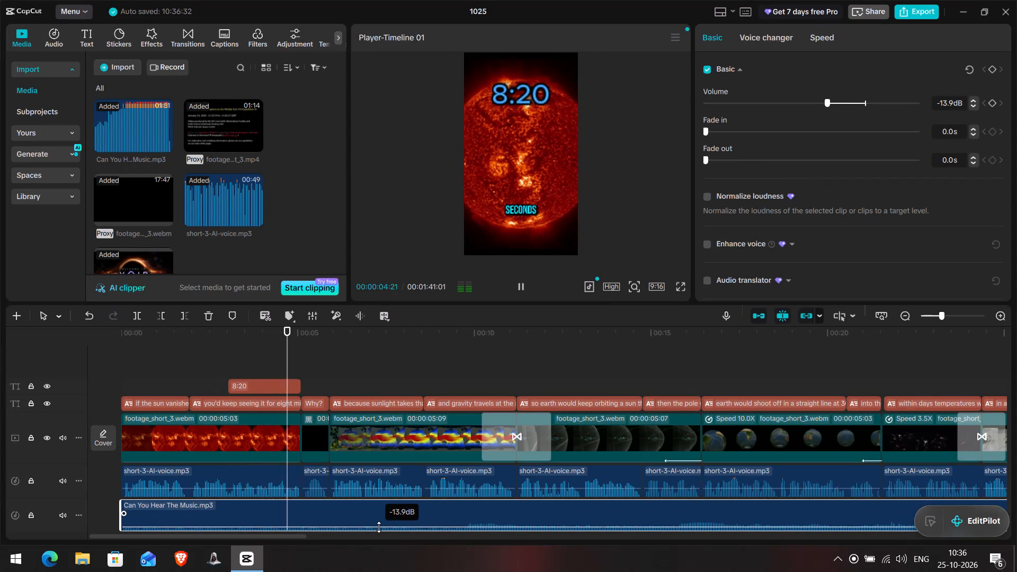
drag(379, 527, 379, 526)
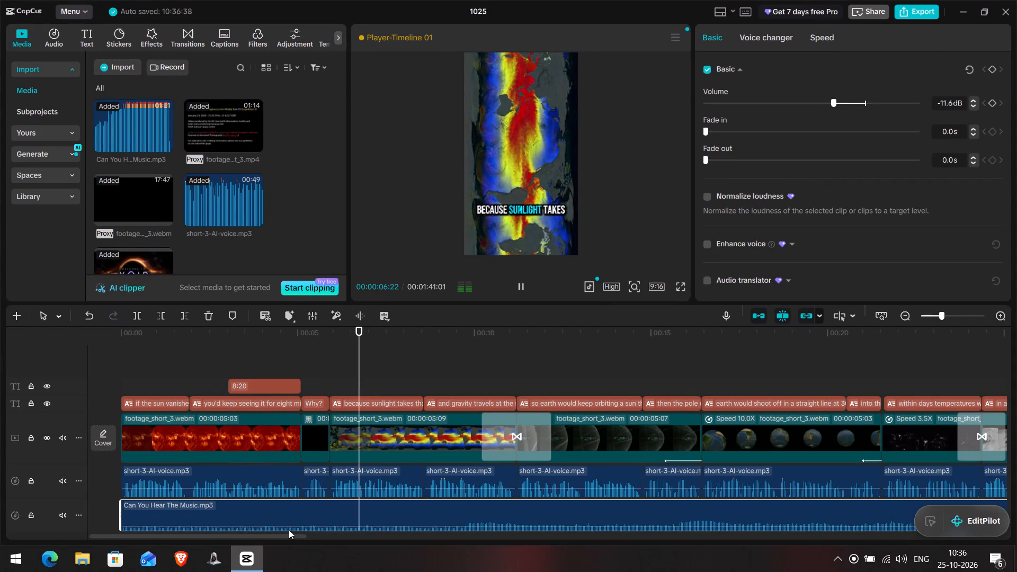
drag(276, 534, 315, 532)
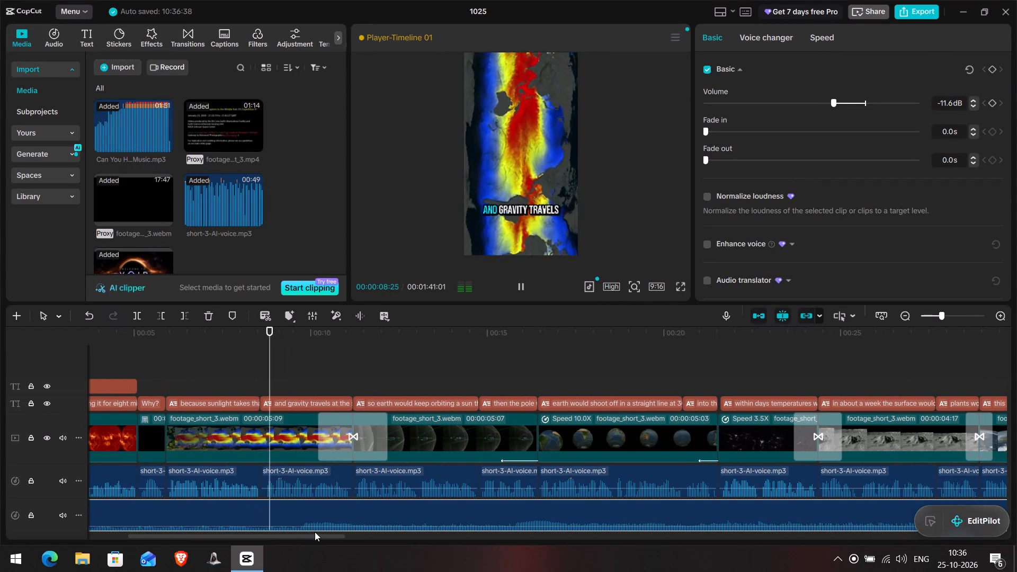
Lower the music clip's volume further to about -15.0 dB while judging it against the voice-over during playback.
drag(315, 532, 319, 532)
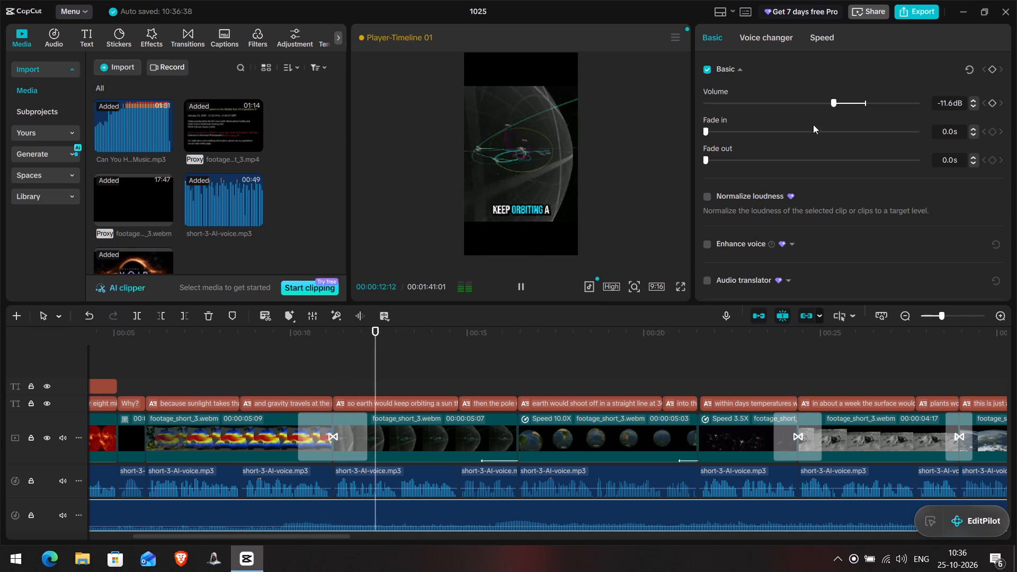
drag(832, 102, 828, 102)
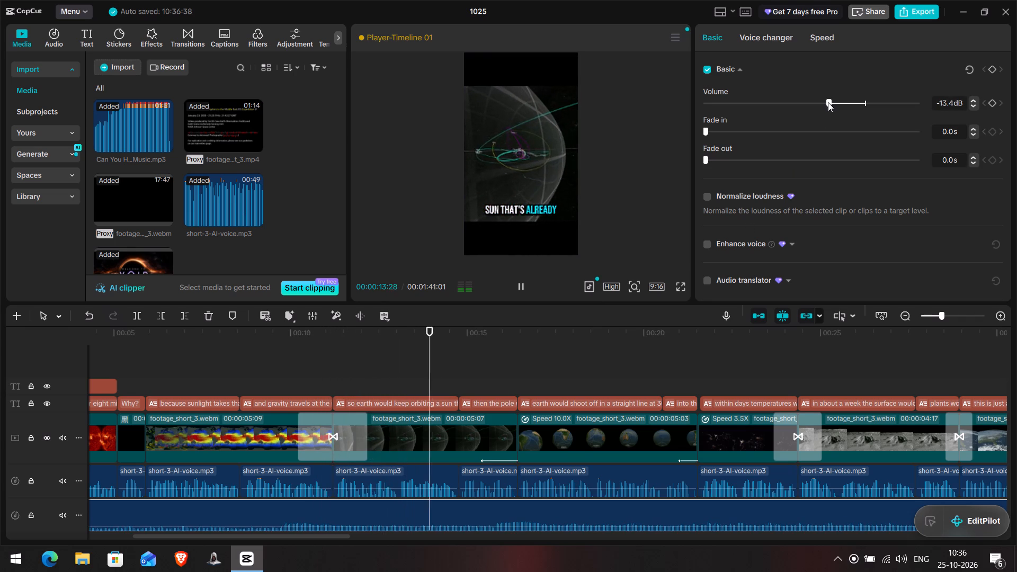
drag(828, 102, 822, 102)
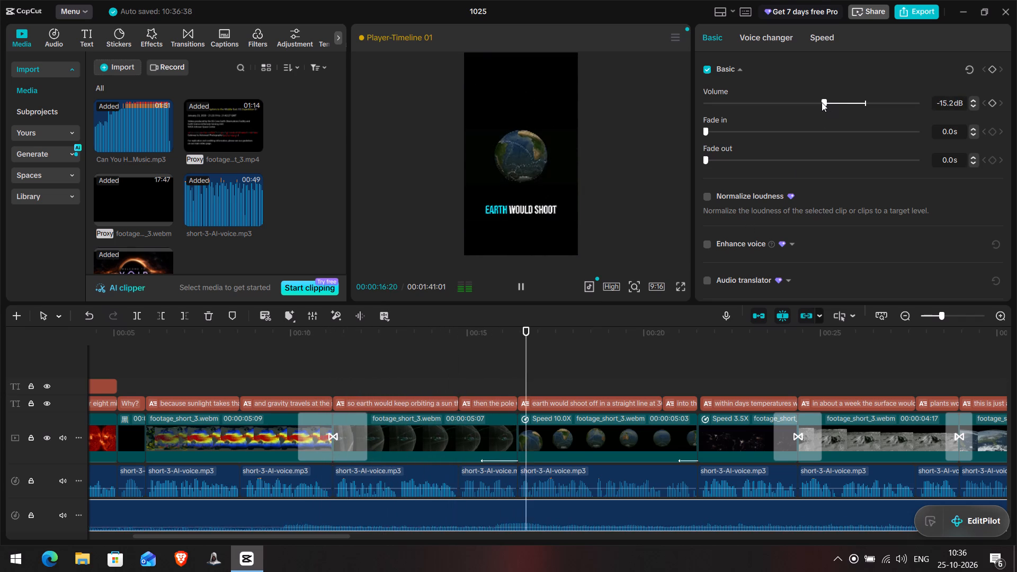
drag(822, 102, 823, 105)
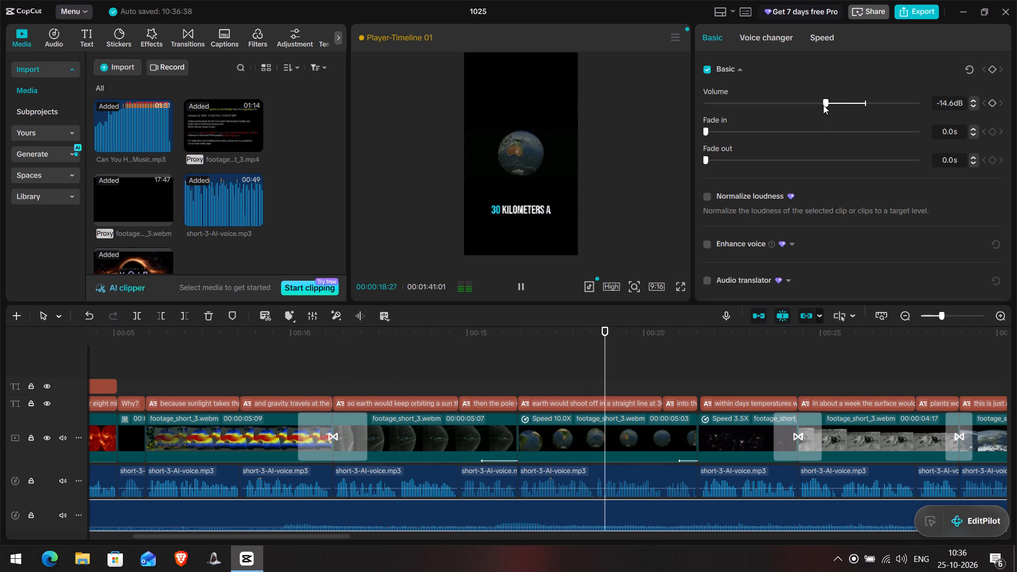
drag(823, 105, 822, 104)
Split the music at the end of the video, 00:00:36:19, and delete the portion after it.
drag(291, 538, 309, 537)
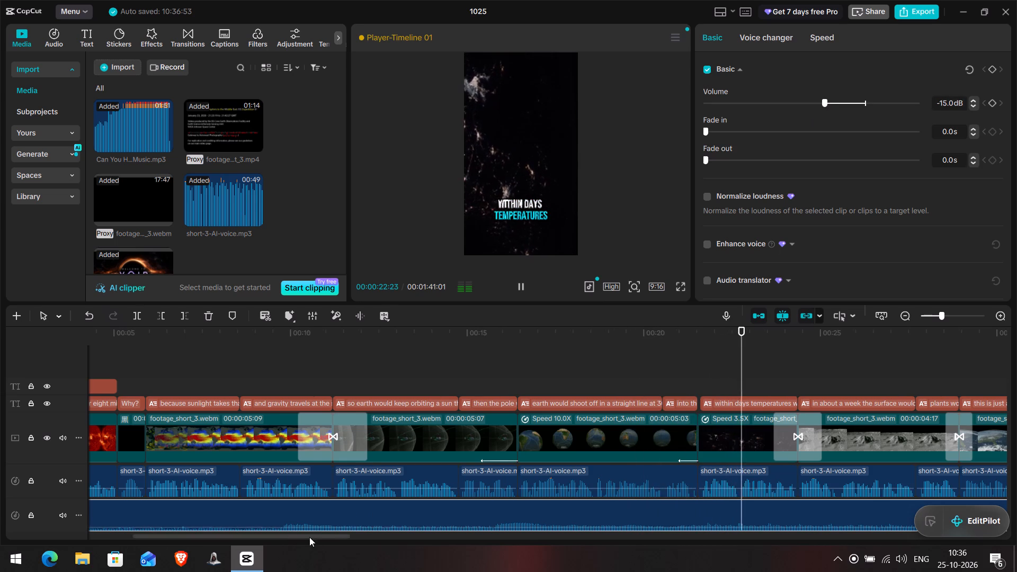
drag(309, 537, 399, 543)
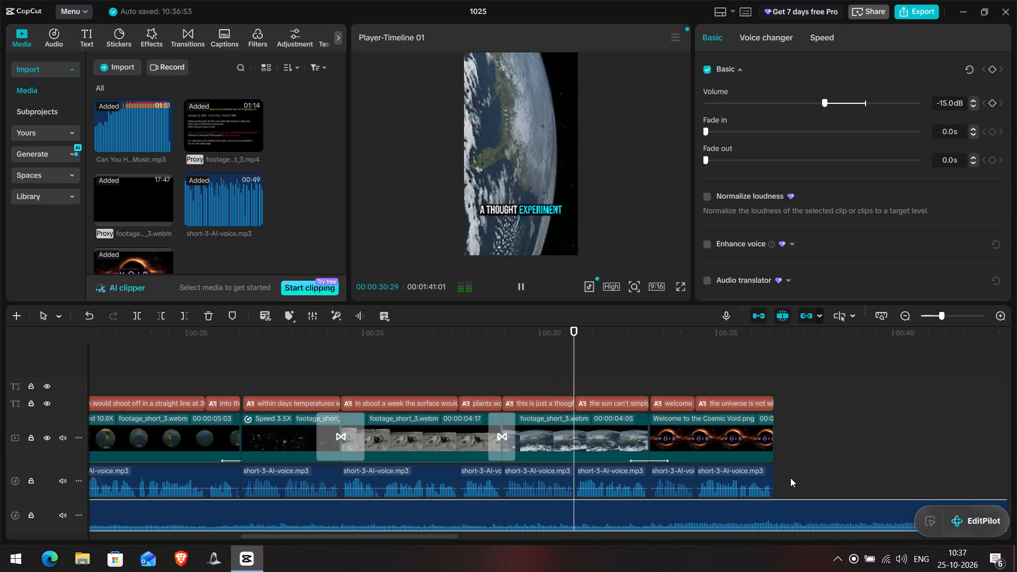
triple_click(777, 364)
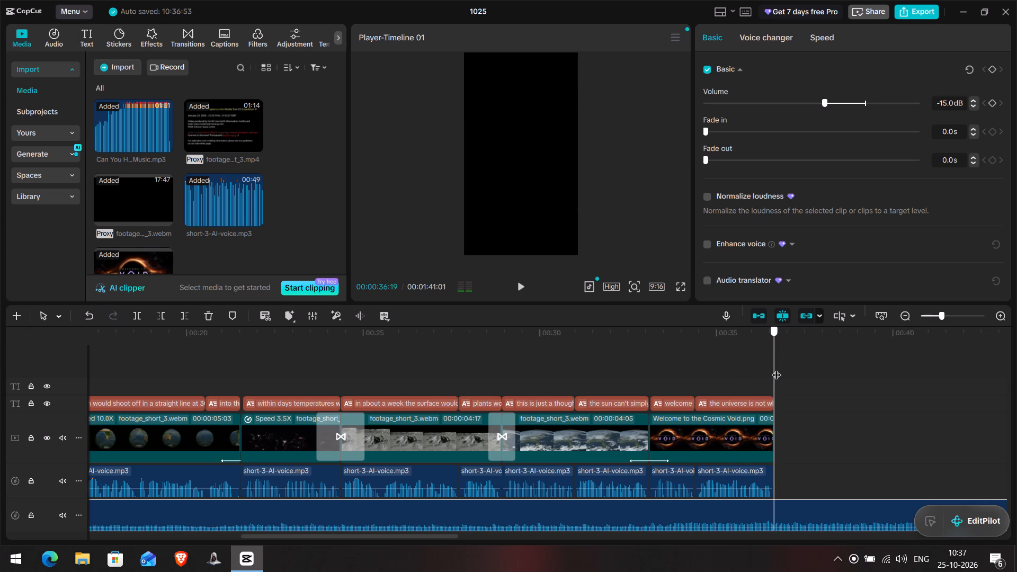
click(796, 513)
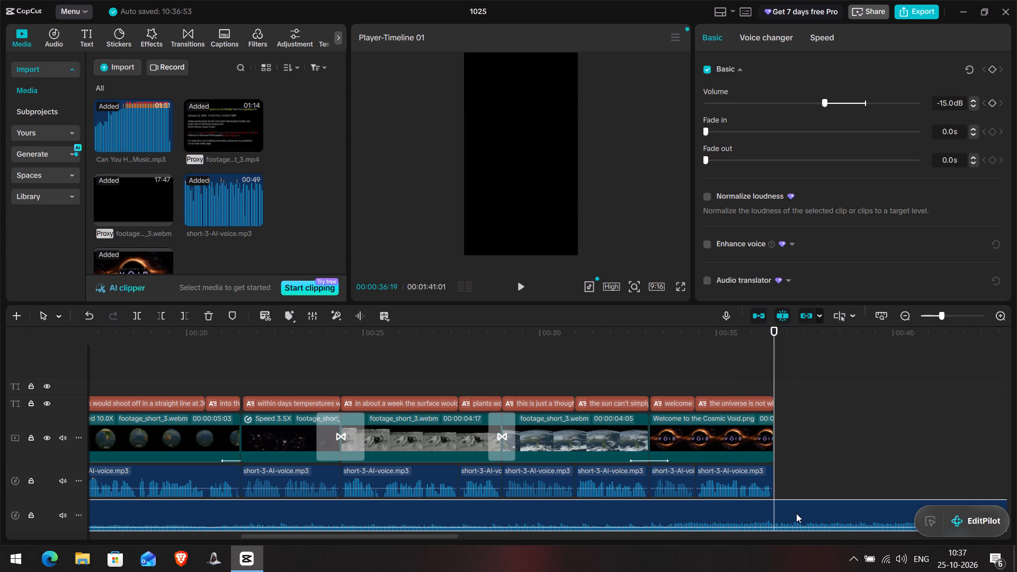
key(ctrl+b)
key(Delete)
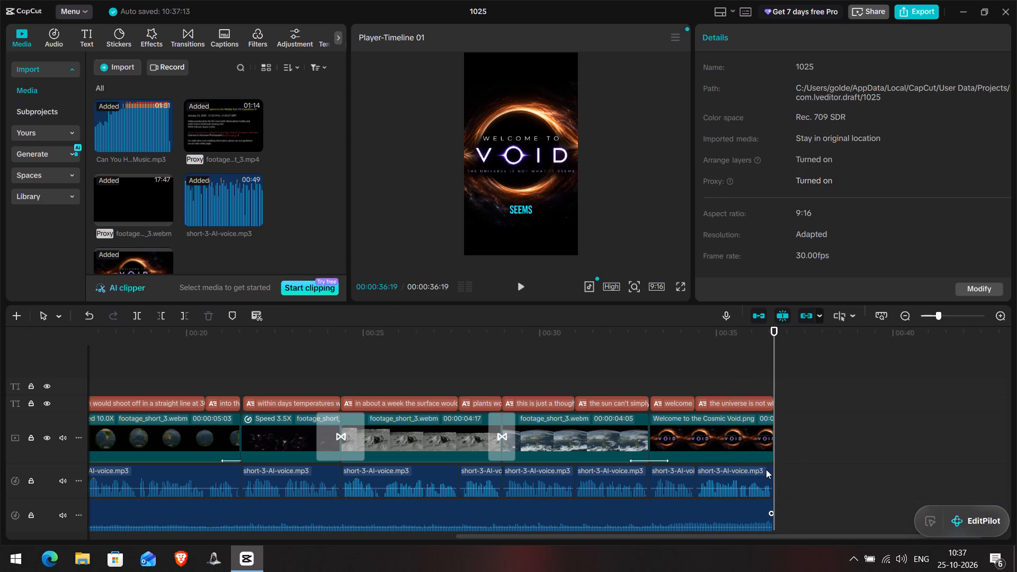
Play the video from the start to check the balance between music and voice-over.
click(587, 361)
drag(587, 361, 0, 379)
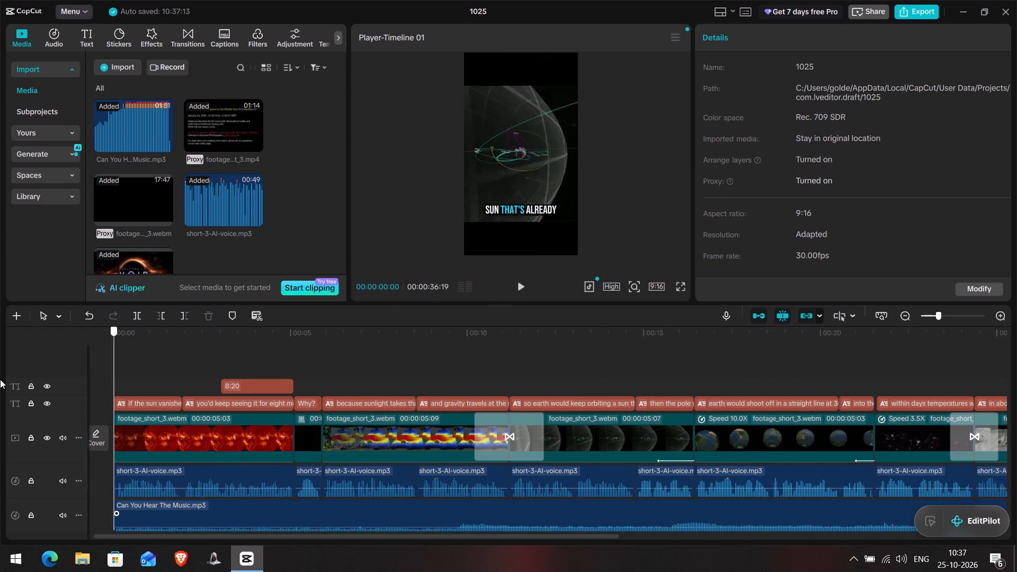
drag(0, 379, 0, 377)
key(space)
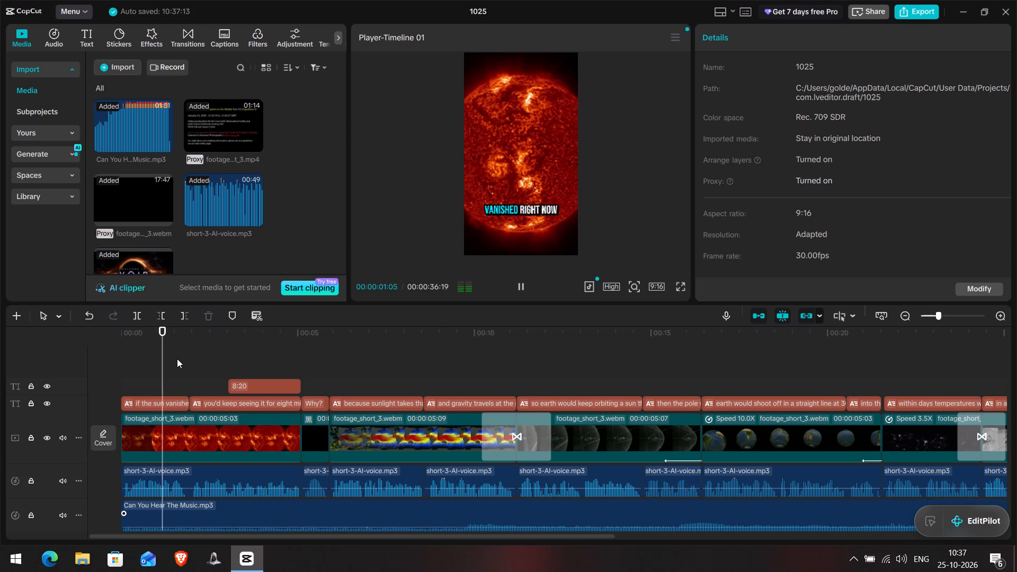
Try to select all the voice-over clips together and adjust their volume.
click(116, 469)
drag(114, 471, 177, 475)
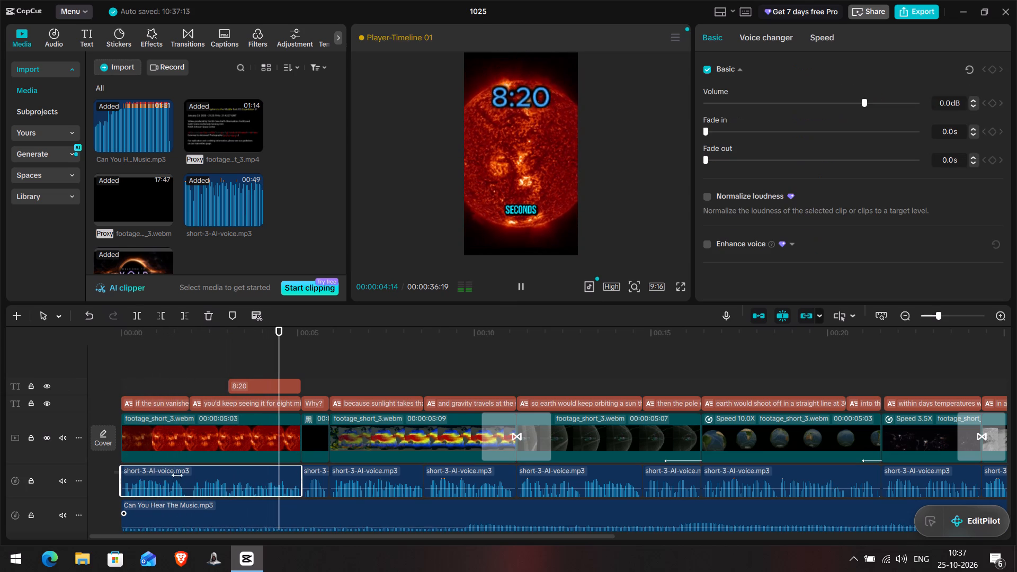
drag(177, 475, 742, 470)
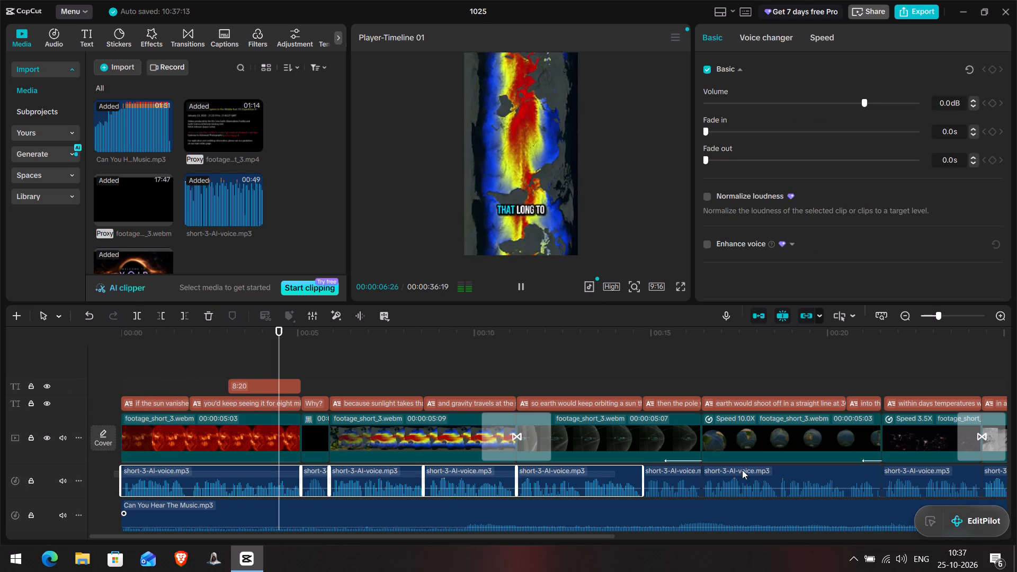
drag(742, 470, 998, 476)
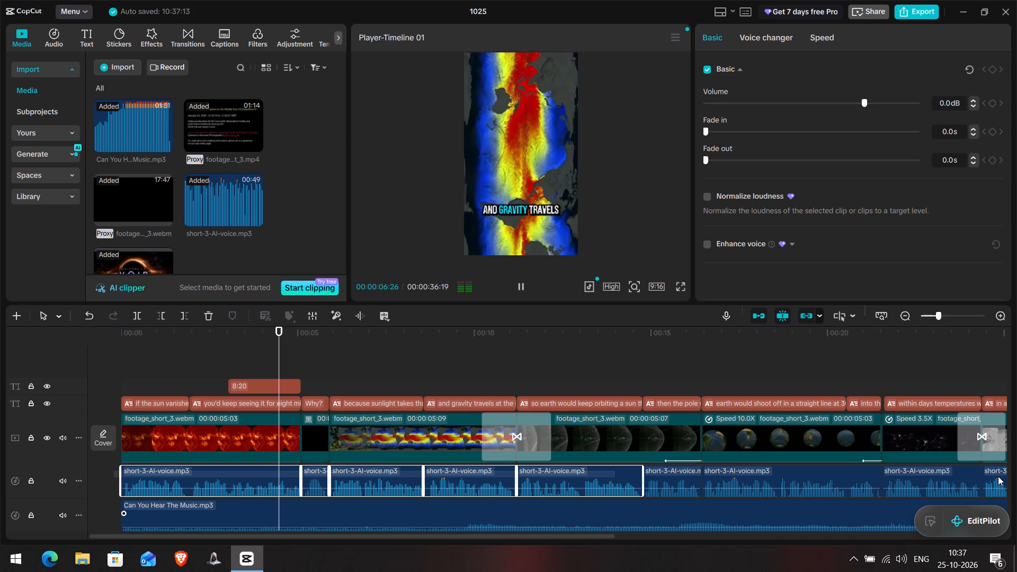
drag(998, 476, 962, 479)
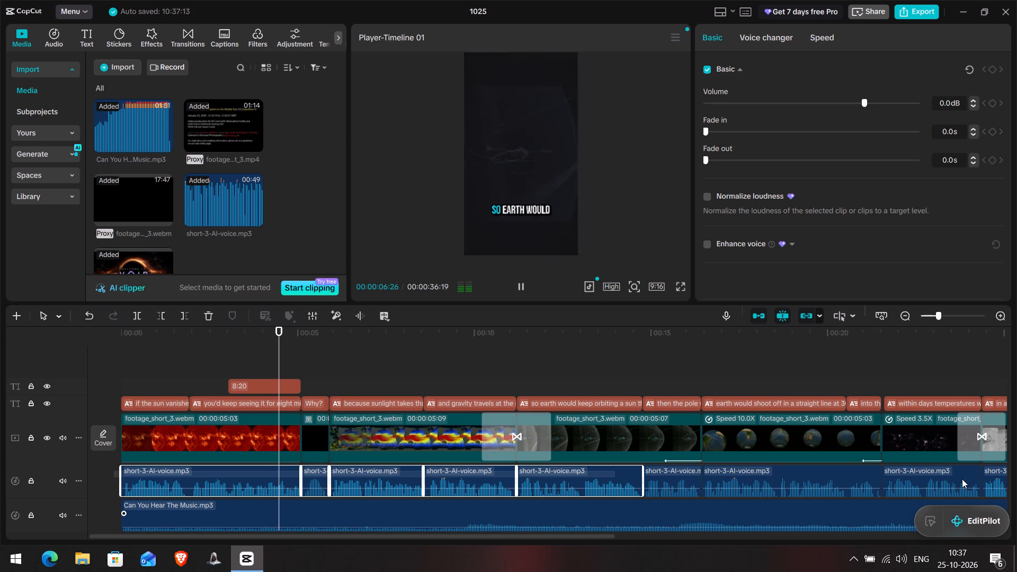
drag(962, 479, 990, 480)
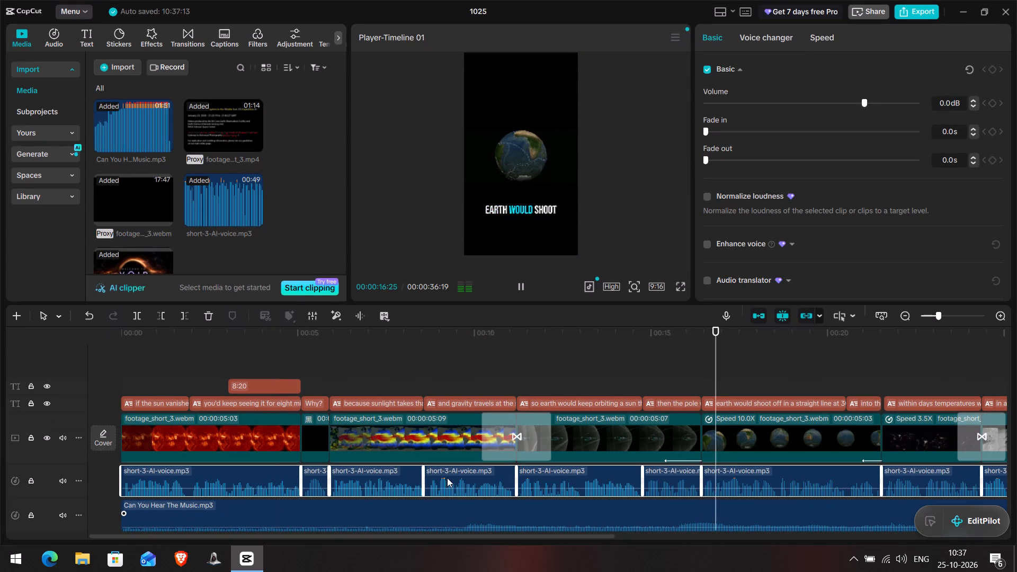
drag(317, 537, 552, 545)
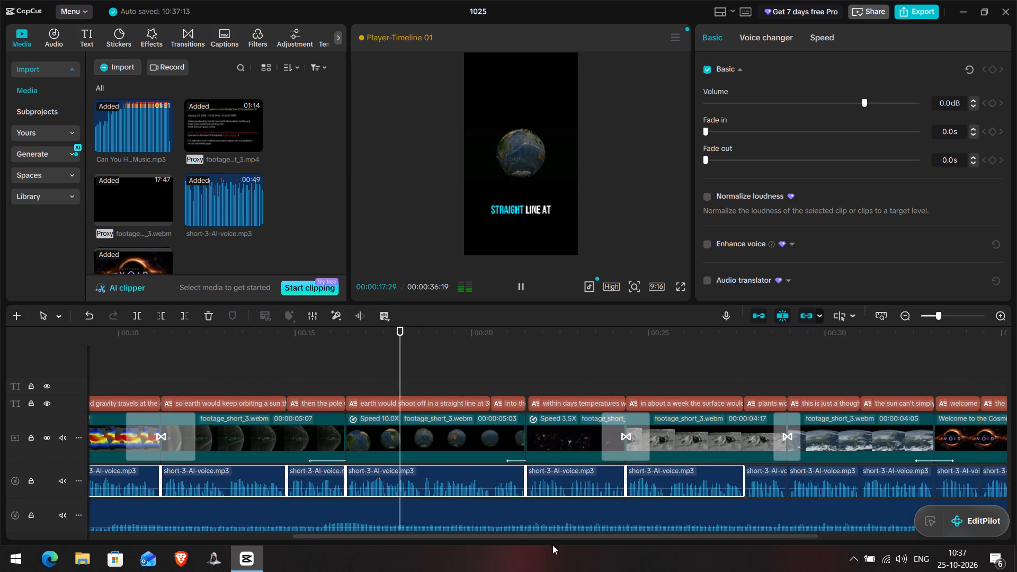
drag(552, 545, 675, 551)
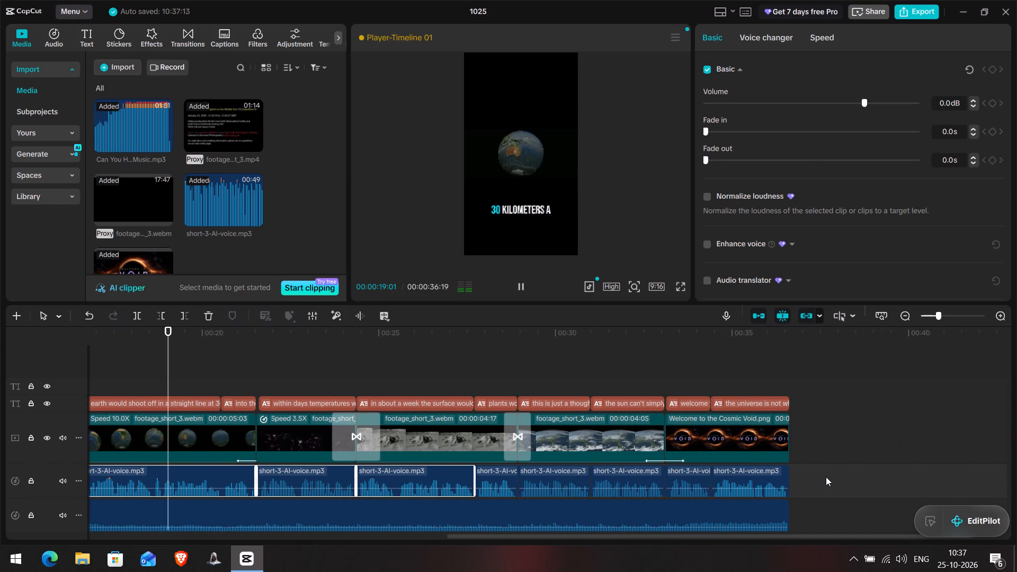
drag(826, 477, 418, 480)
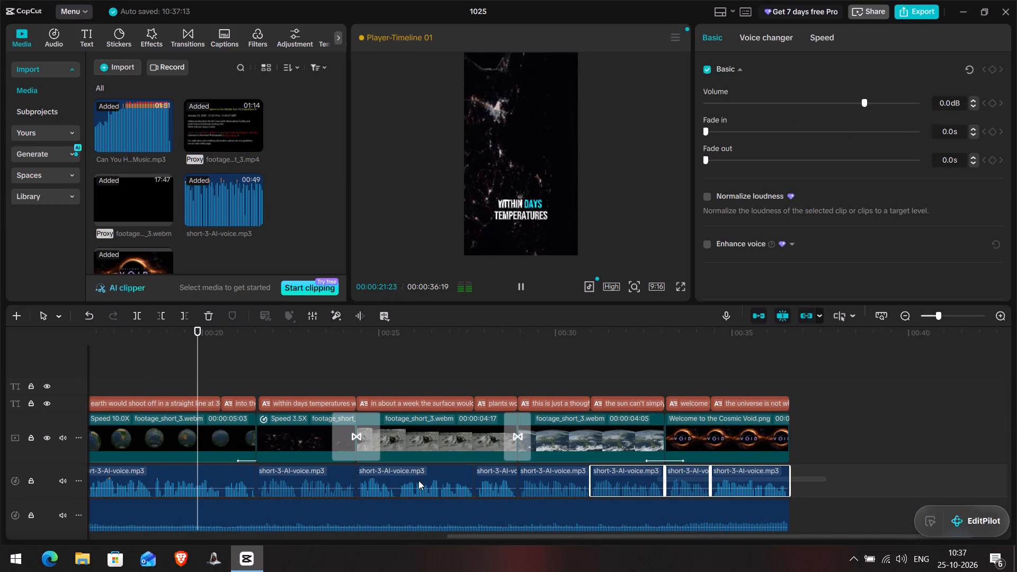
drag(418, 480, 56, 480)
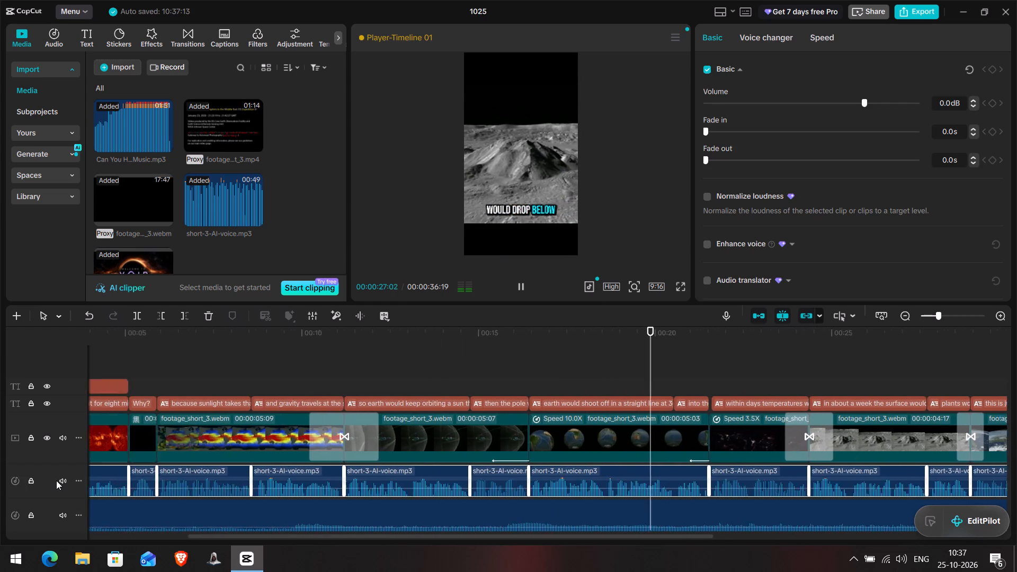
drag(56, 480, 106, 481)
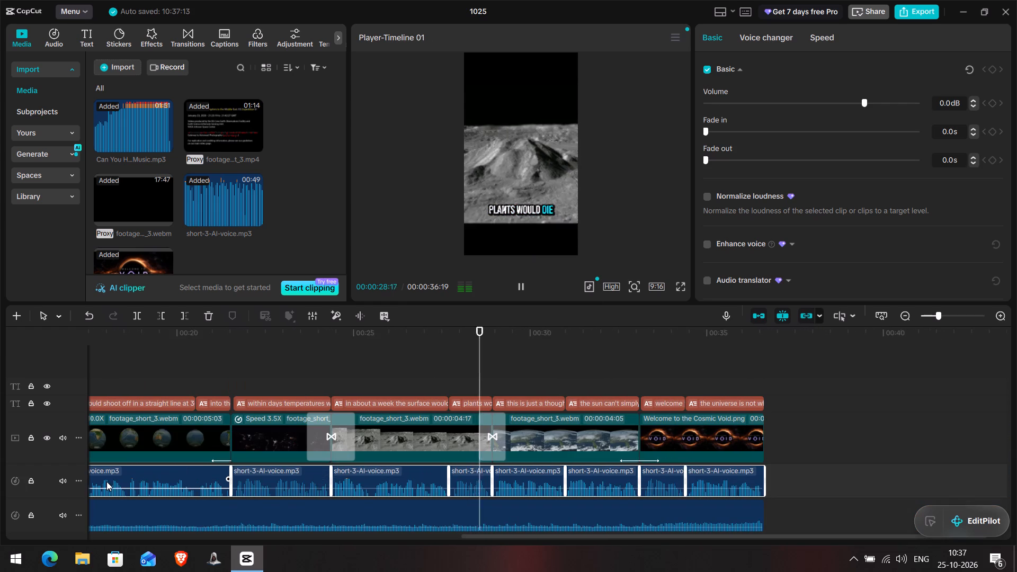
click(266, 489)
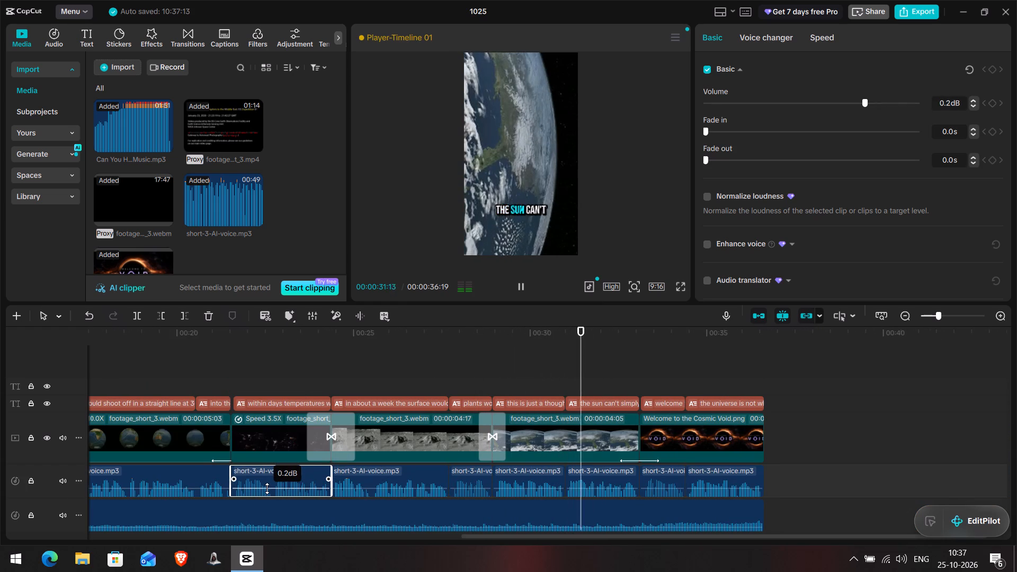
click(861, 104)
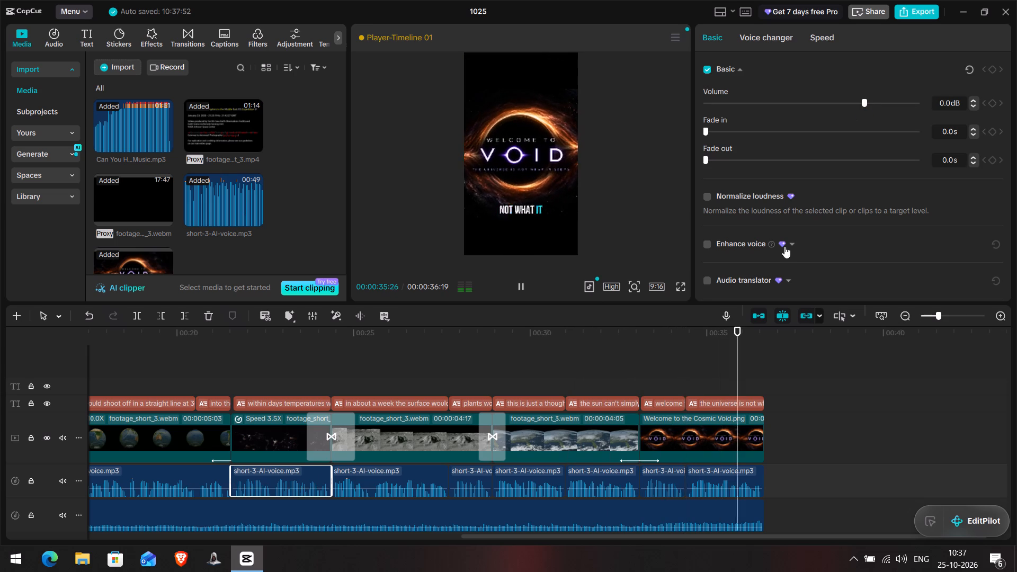
Raise the first voice-over clip's volume to 5.0 dB, checking it with playback from the timeline's start.
click(550, 346)
drag(550, 336, 92, 348)
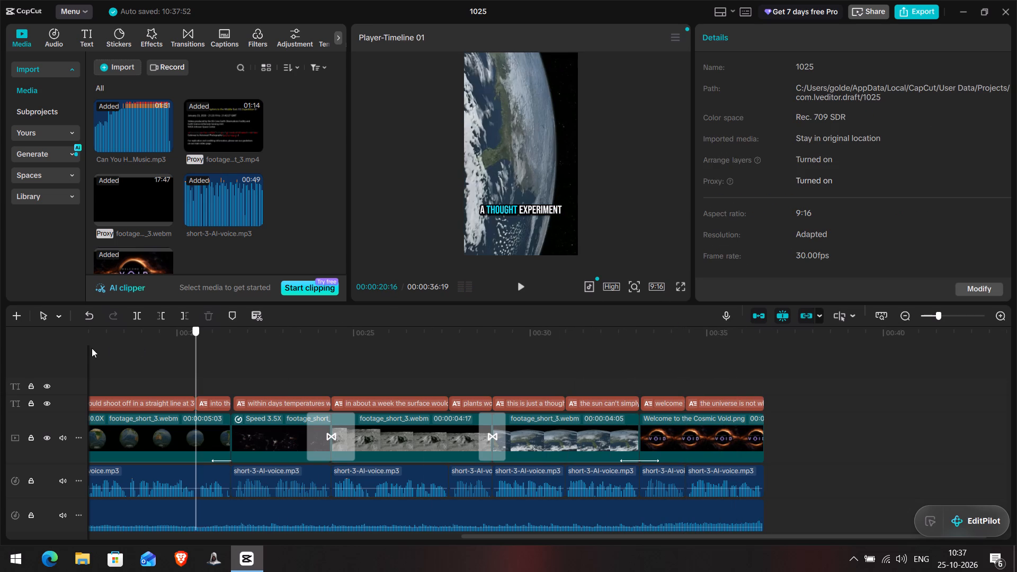
drag(92, 348, 0, 352)
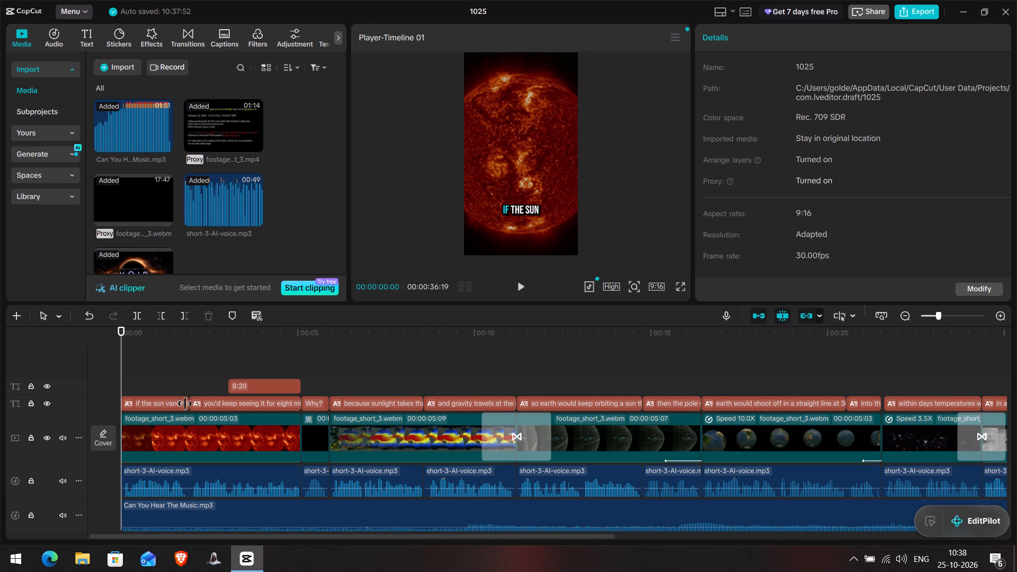
click(279, 487)
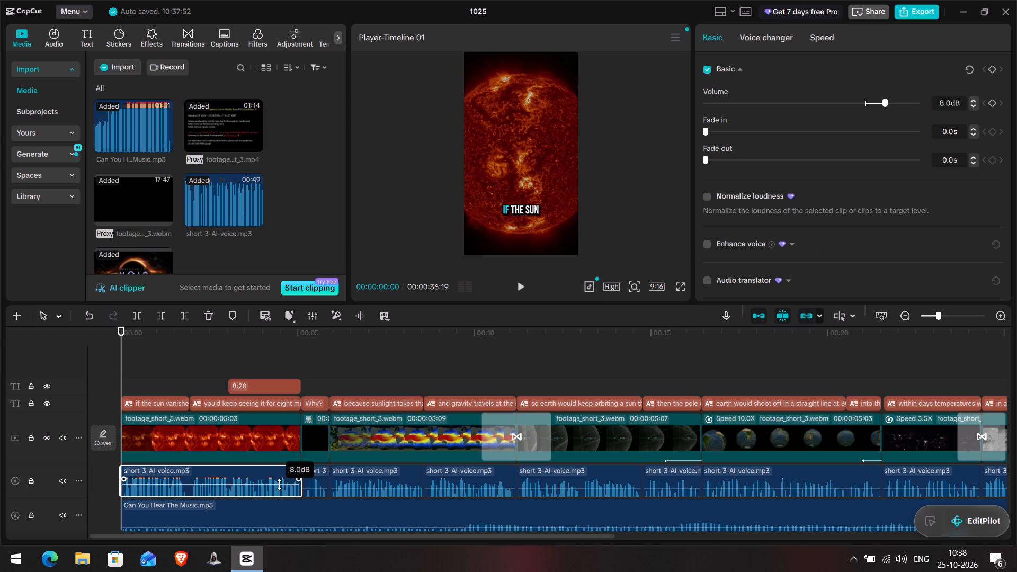
click(279, 485)
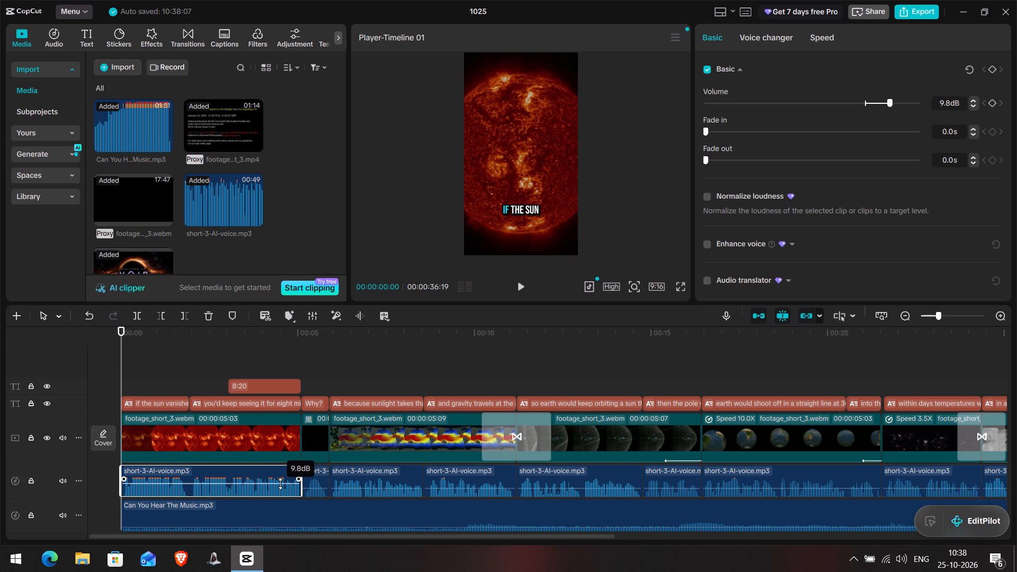
key(space)
click(280, 485)
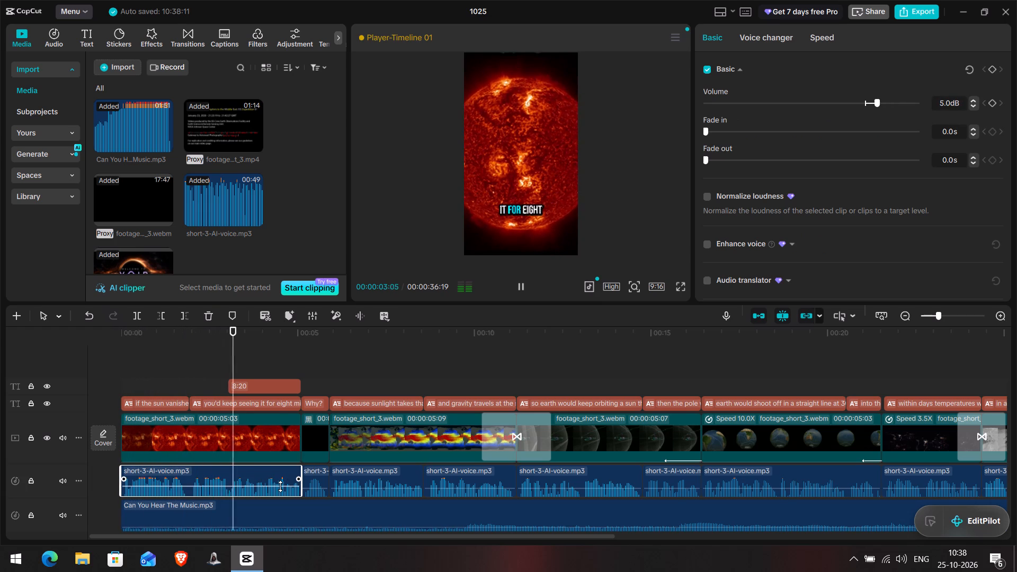
key(space)
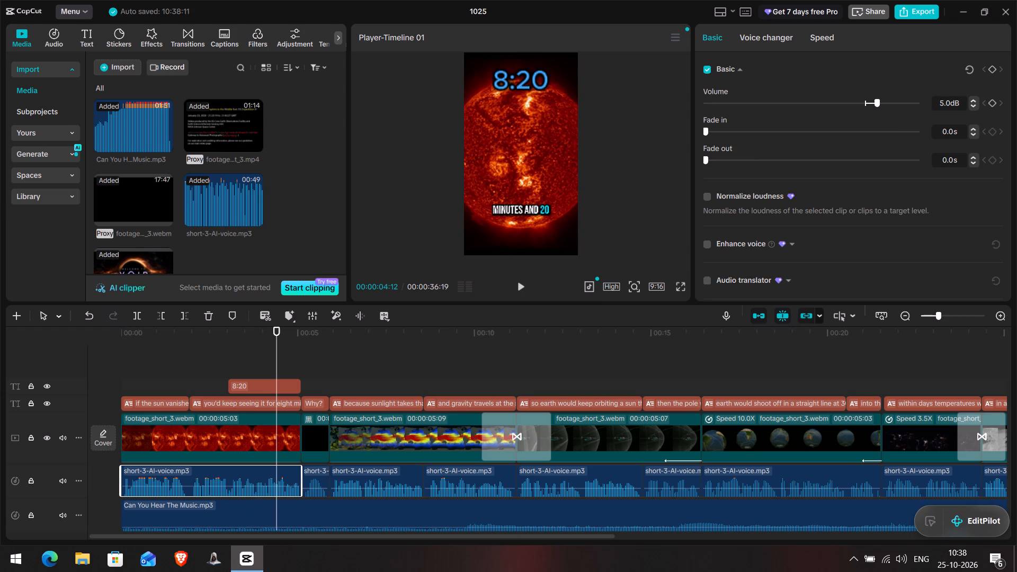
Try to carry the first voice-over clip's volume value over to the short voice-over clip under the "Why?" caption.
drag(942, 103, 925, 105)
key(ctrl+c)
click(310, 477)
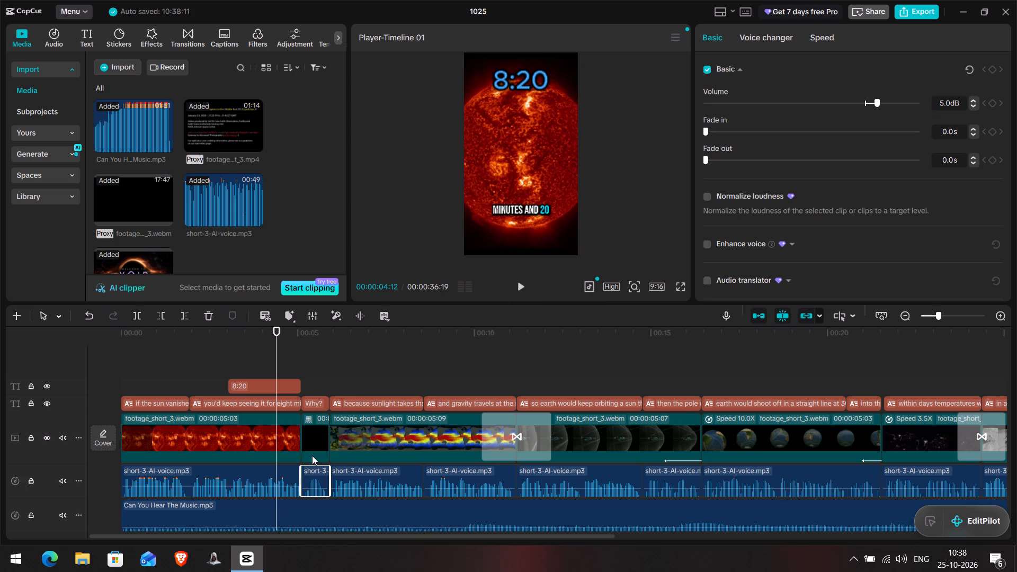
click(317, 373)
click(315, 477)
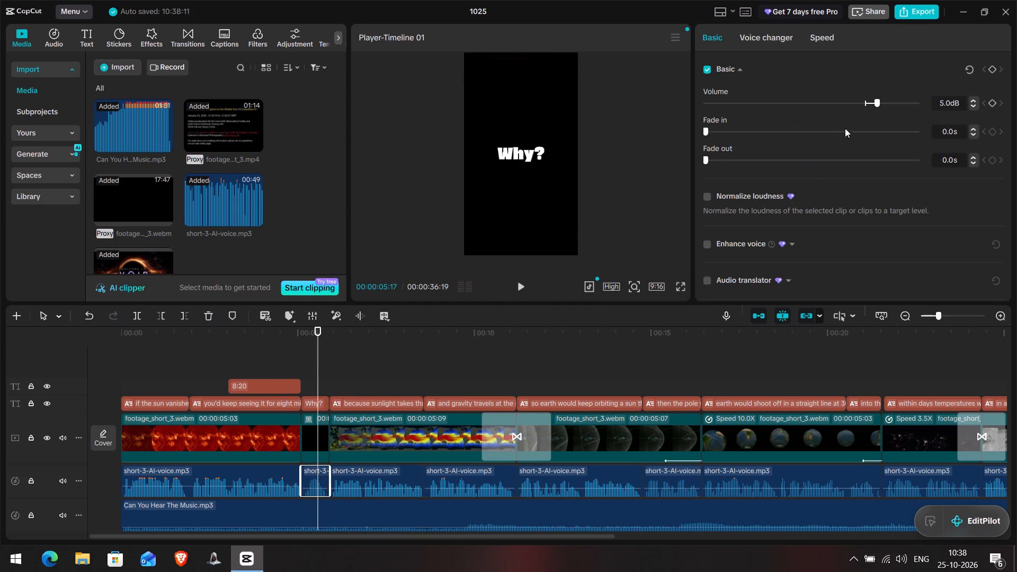
Readjust the first voice-over clip's volume on its waveform to 5.0 dB and deselect the clip.
click(243, 471)
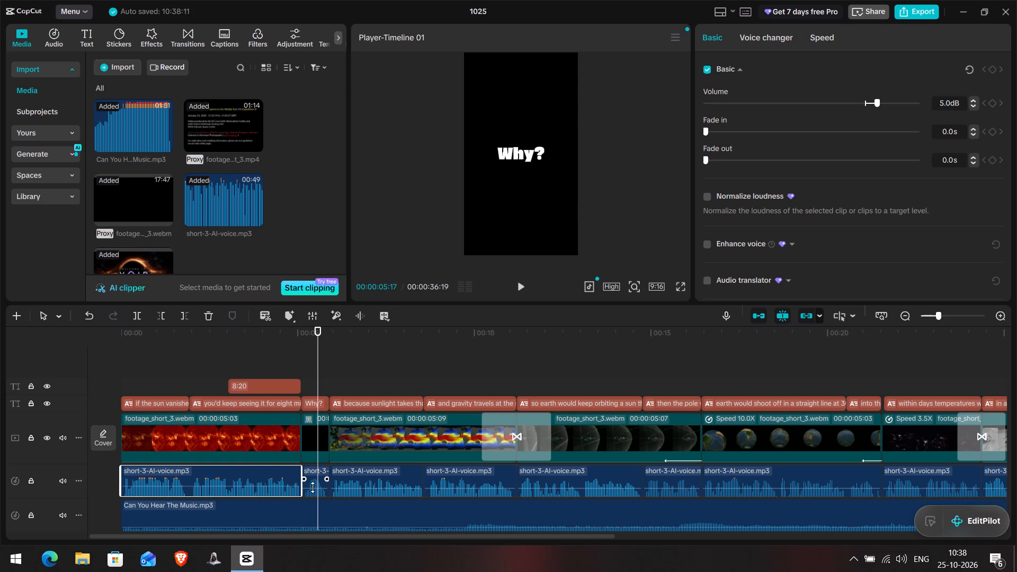
click(279, 486)
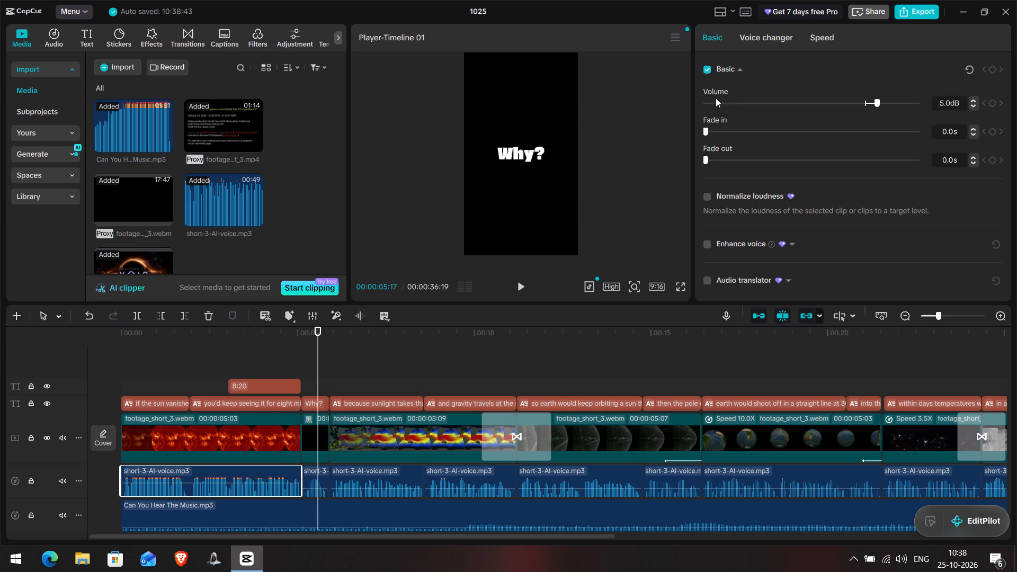
click(212, 369)
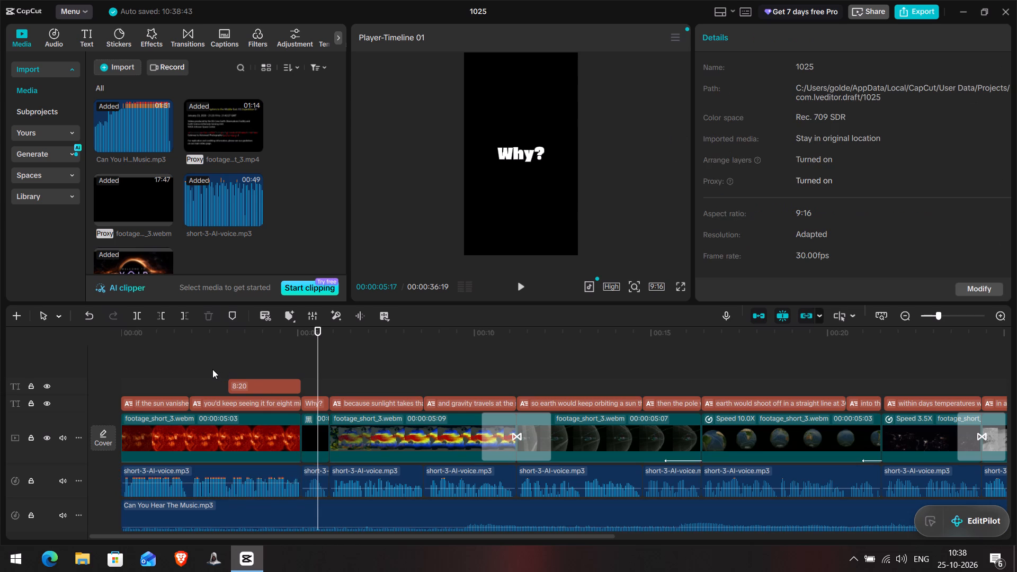
Readjust the first voice-over clip's volume and set it to exactly 5.0 dB.
drag(212, 369, 199, 371)
click(225, 473)
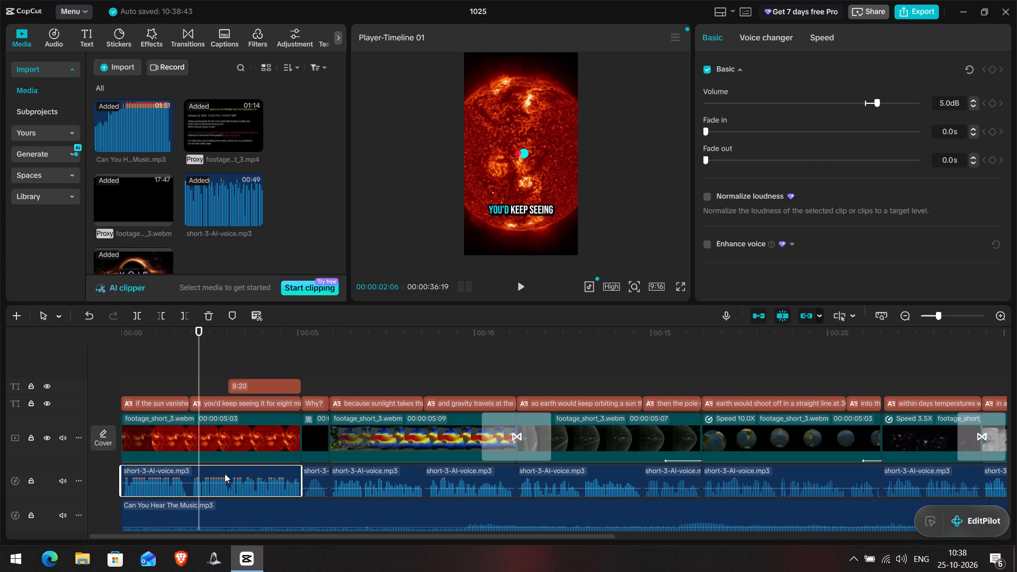
scroll(773, 156, down, 2)
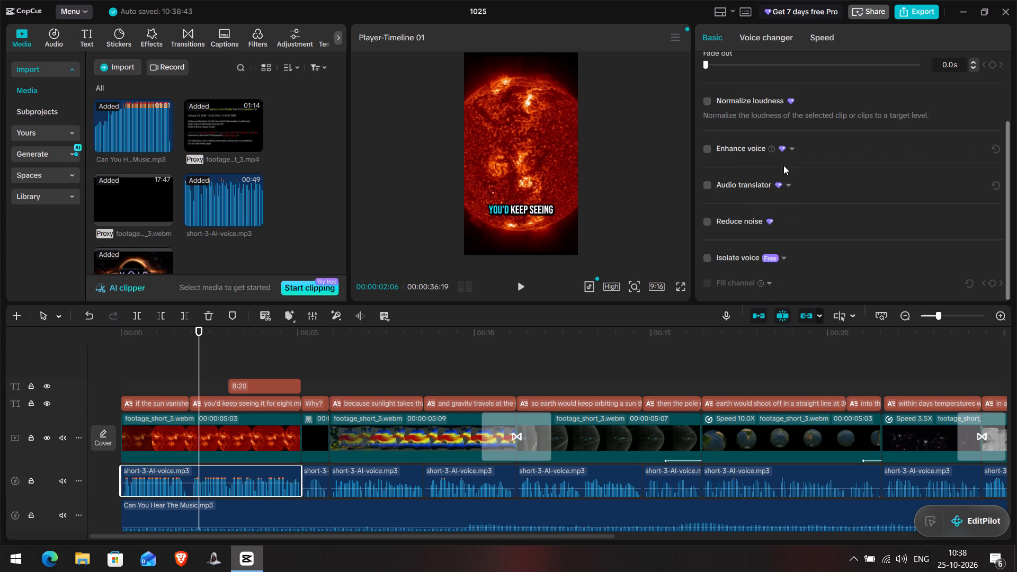
scroll(783, 165, down, 4)
scroll(791, 200, up, 8)
click(879, 102)
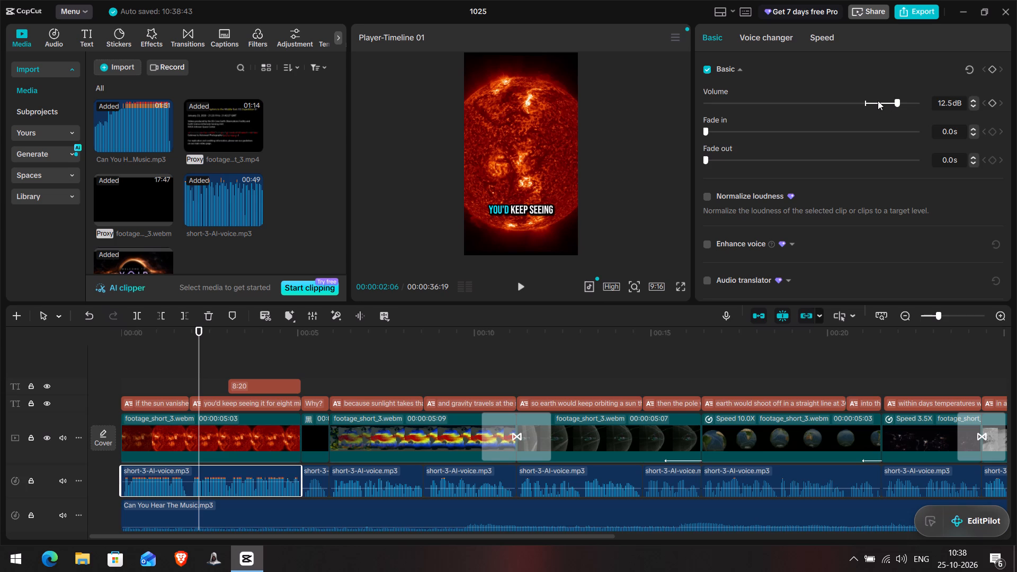
click(878, 103)
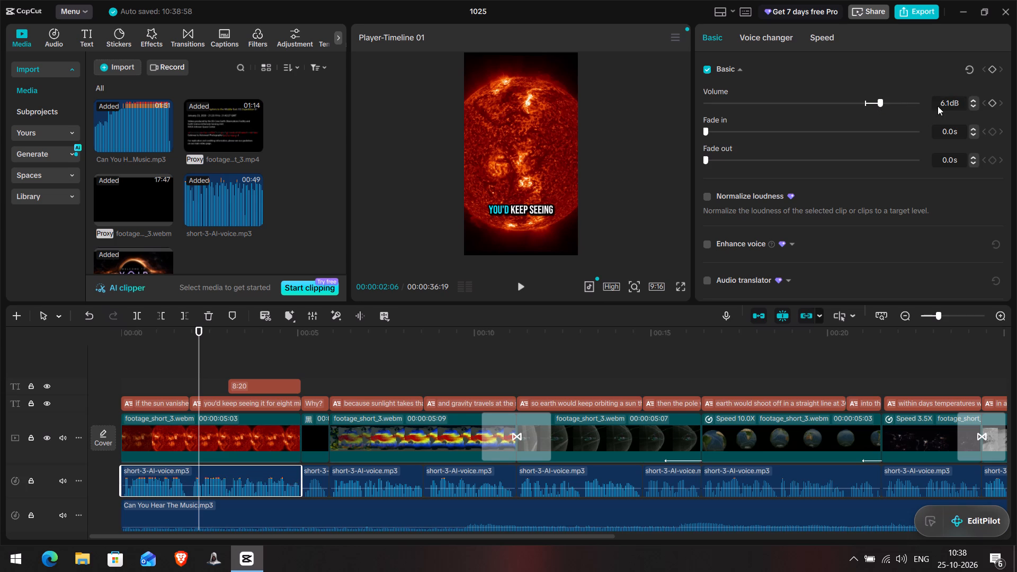
double_click(945, 103)
double_click(940, 104)
key(5)
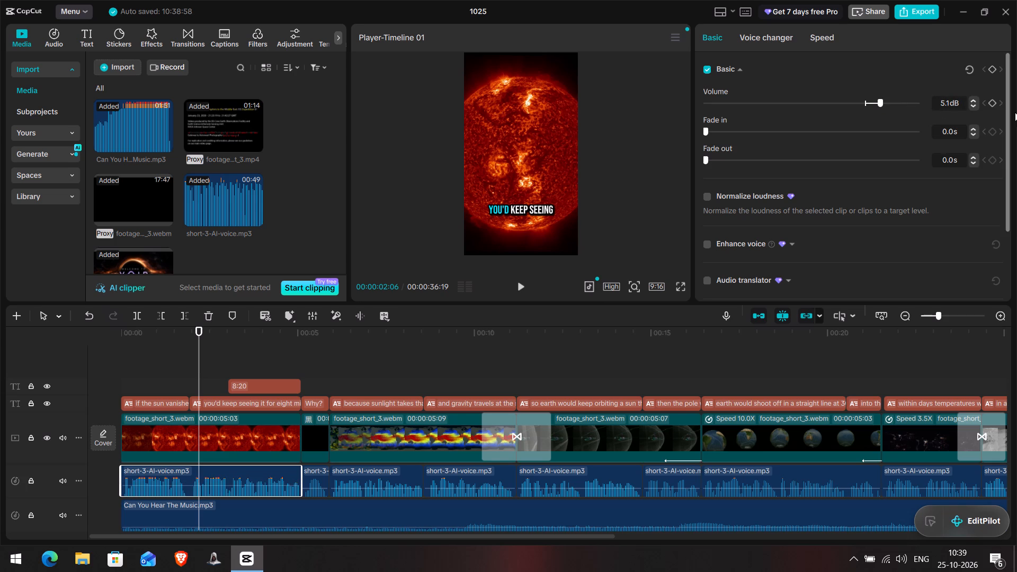
click(949, 103)
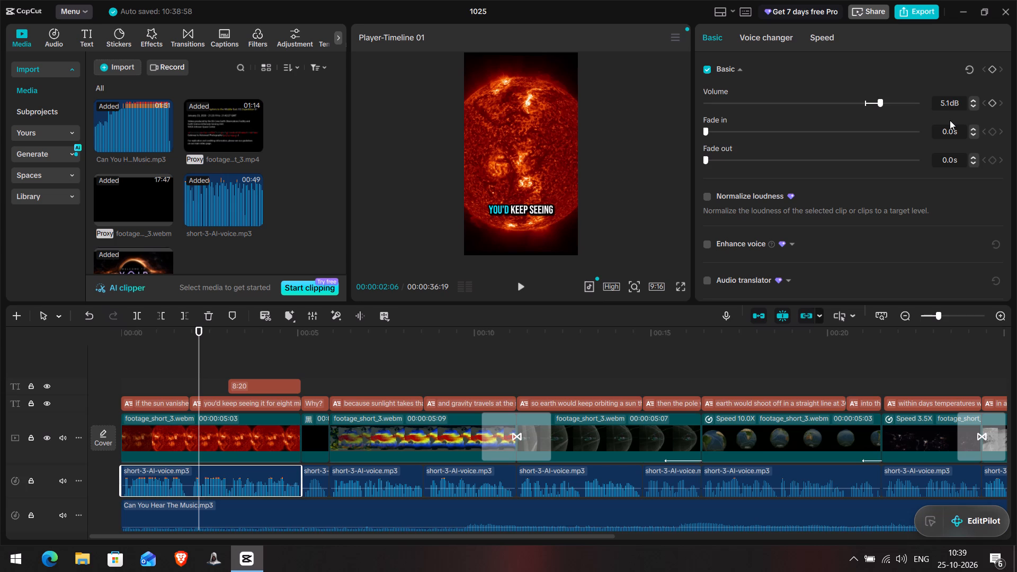
key(BackSpace)
key(0)
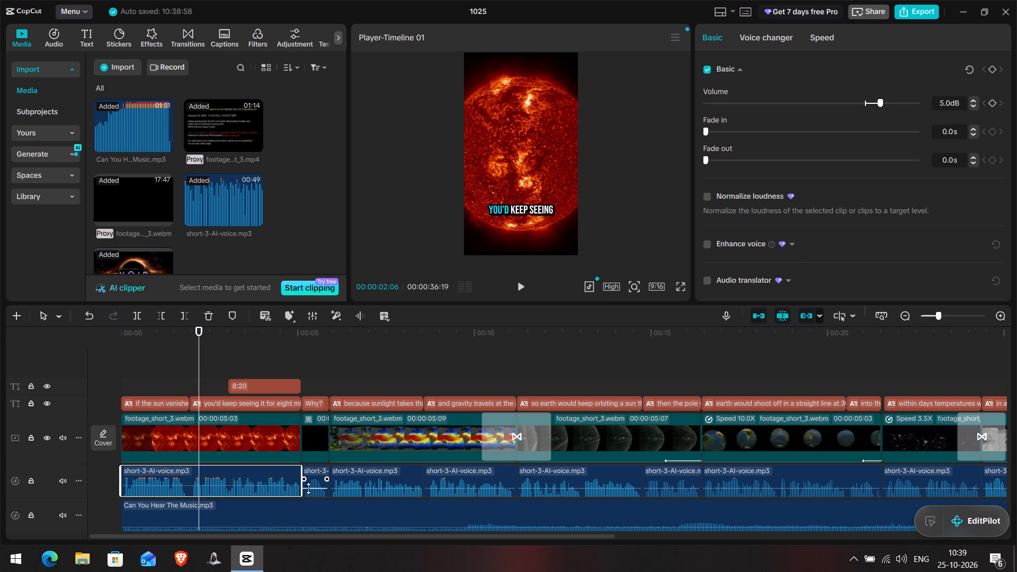
Set the volume of the short voice-over clip under the "Why?" caption to 5.0 dB.
click(318, 479)
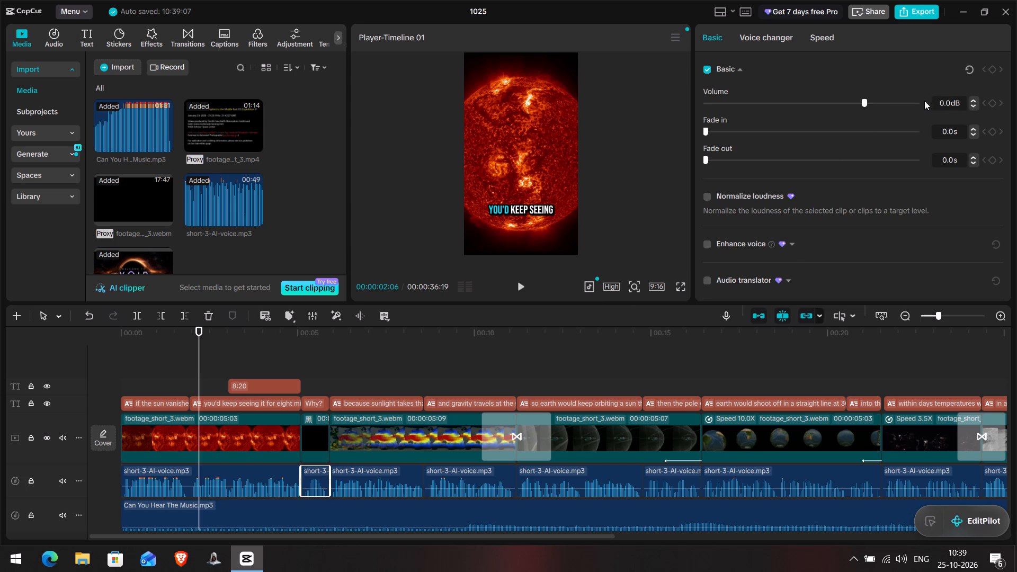
double_click(941, 110)
key(6)
key(BackSpace)
key(5)
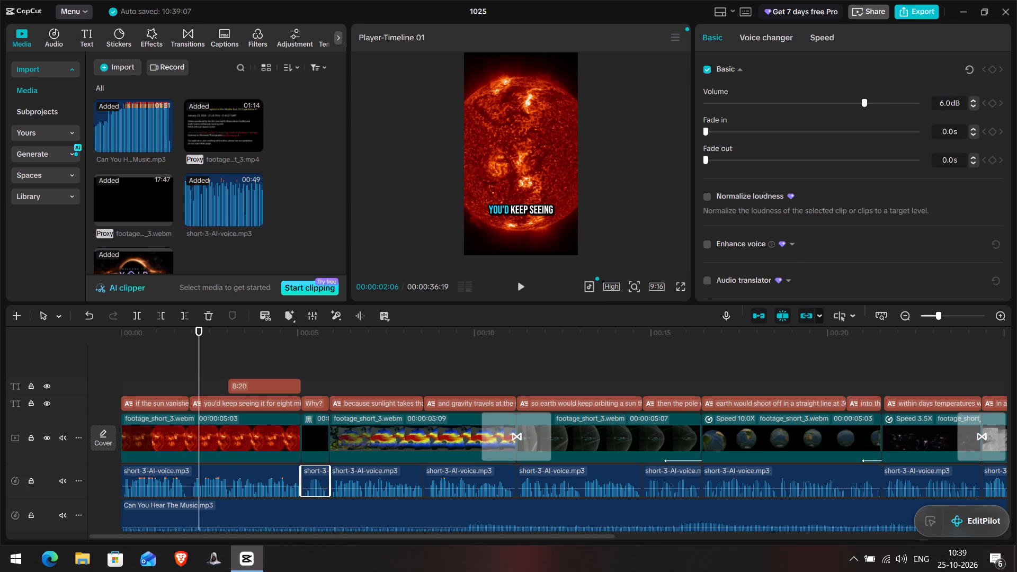
double_click(942, 103)
key(5)
double_click(942, 99)
key(5)
Set the voice-over clips under the "because sunlight takes" and "so earth would keep orbiting" captions to 5.0 dB volume.
click(386, 479)
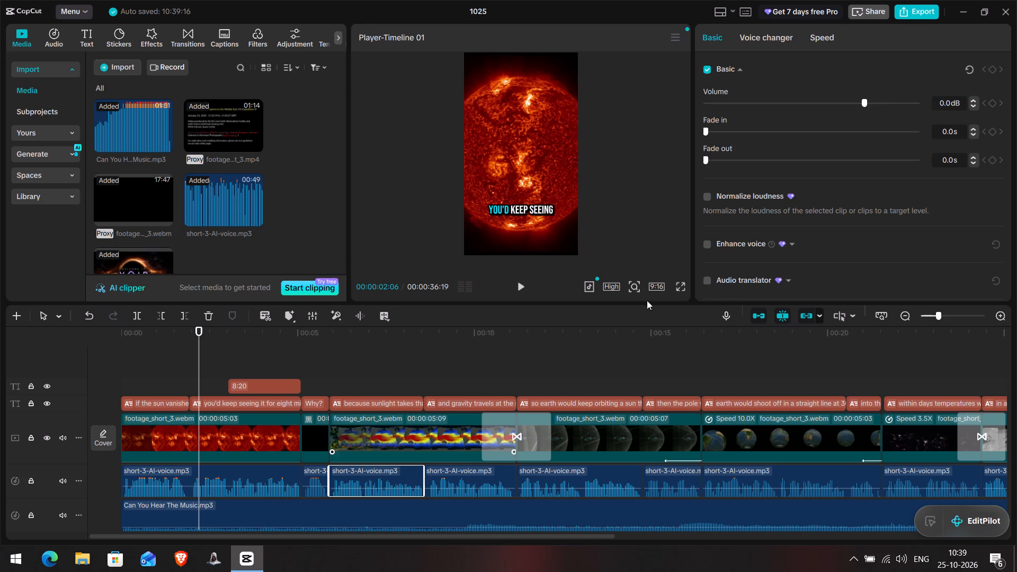
double_click(941, 103)
key(5)
drag(420, 534, 493, 528)
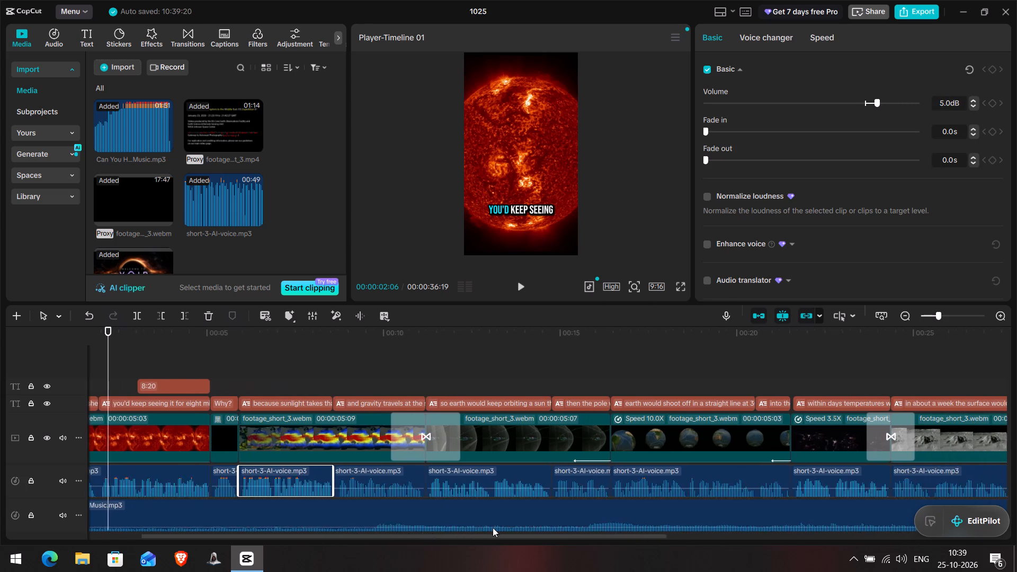
drag(493, 528, 496, 526)
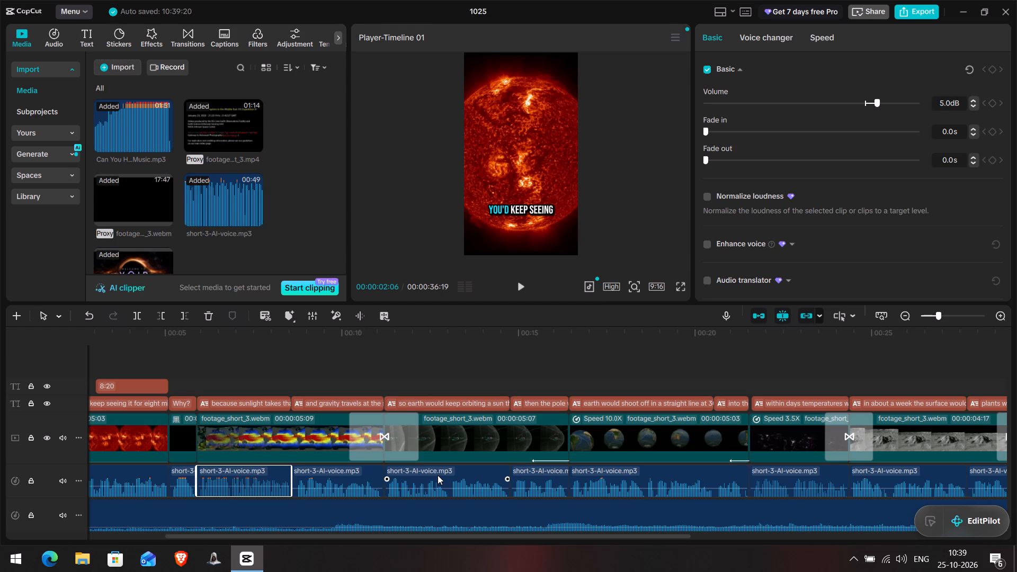
click(439, 475)
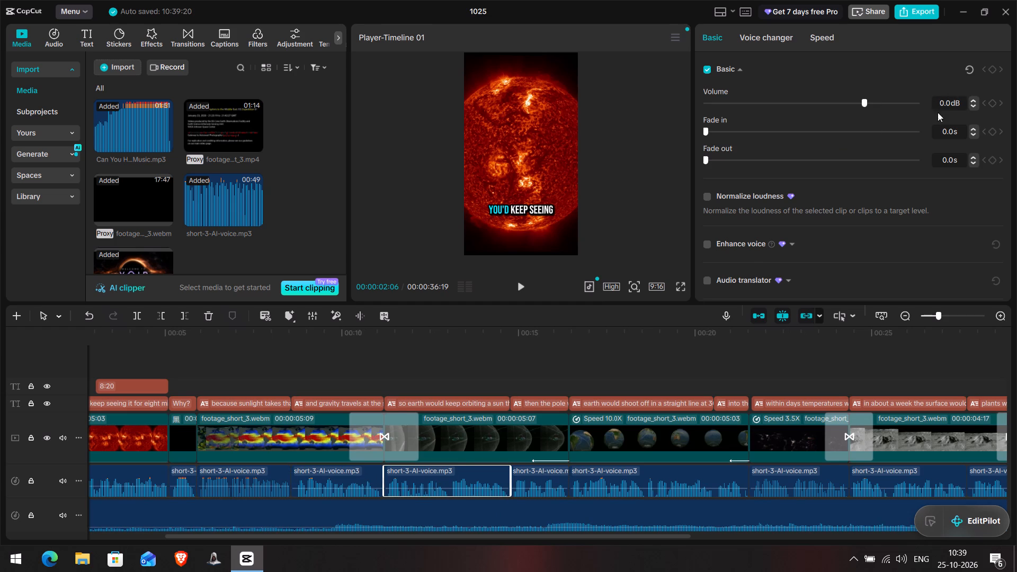
double_click(941, 104)
key(5)
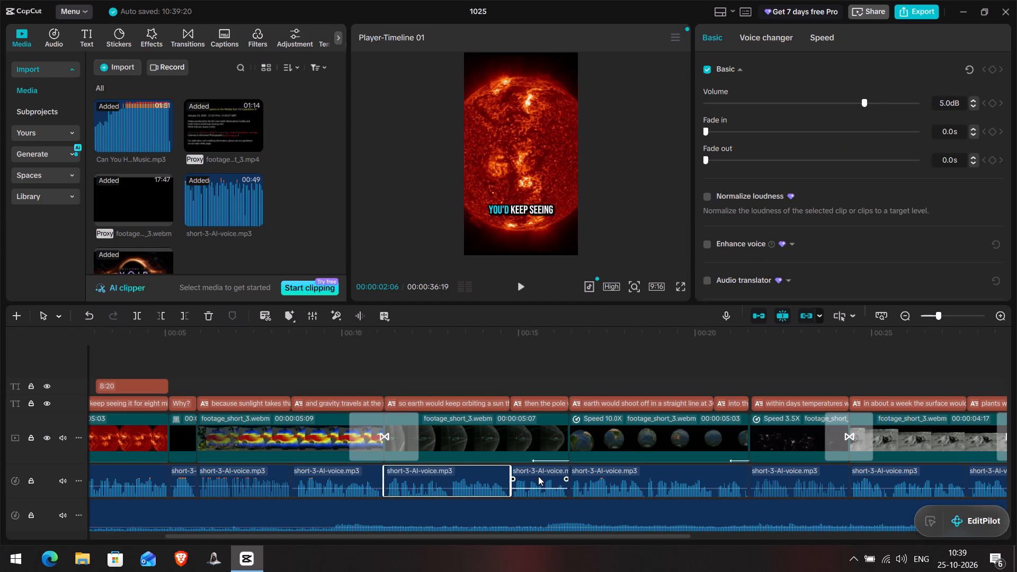
Set the voice-over clips starting under the "then the pole", "earth would shoot off" and "within days temperatures" captions to 5.0 dB volume.
click(538, 476)
double_click(938, 103)
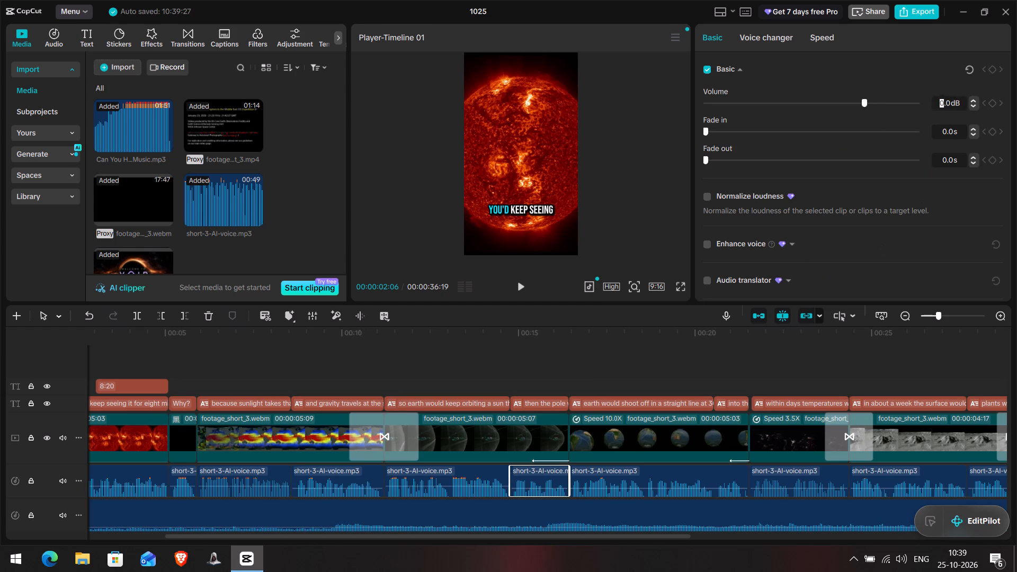
key(5)
click(588, 476)
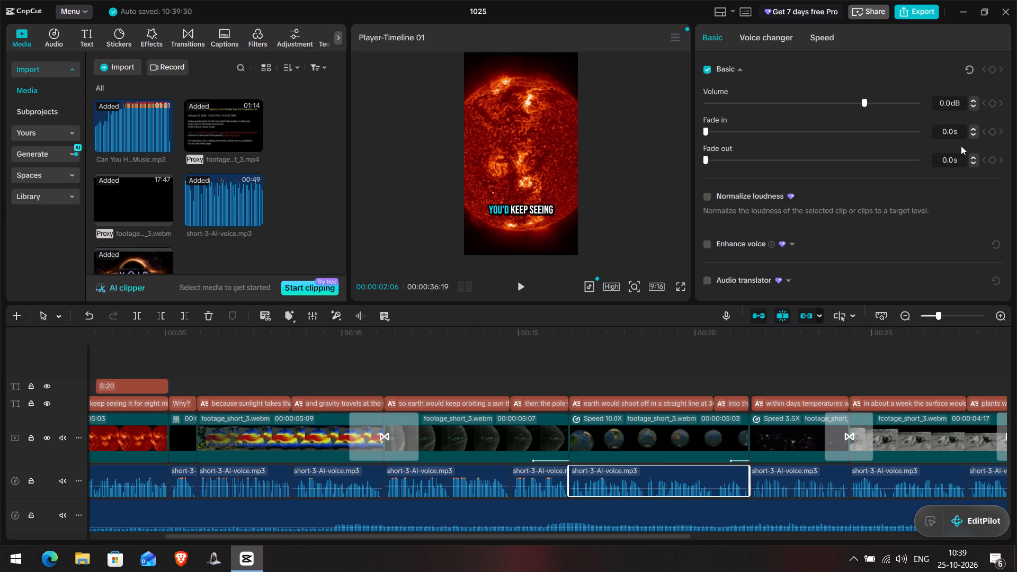
double_click(941, 99)
key(5)
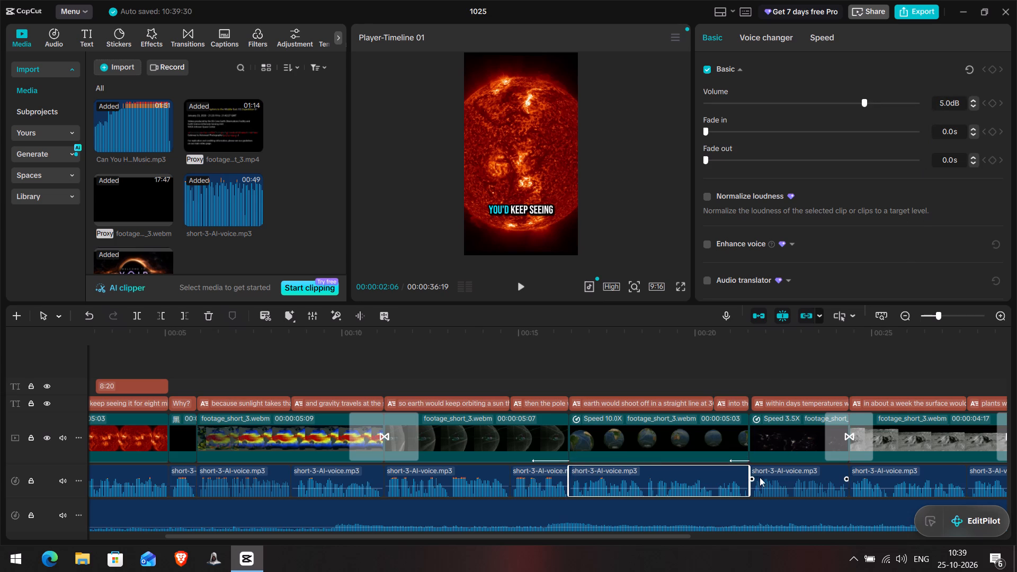
click(771, 475)
double_click(940, 103)
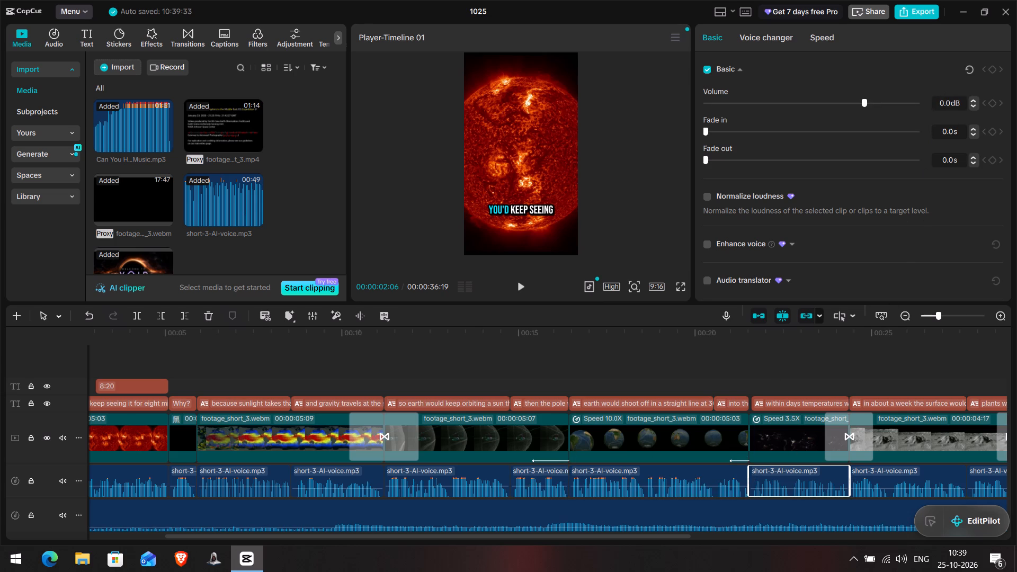
key(5)
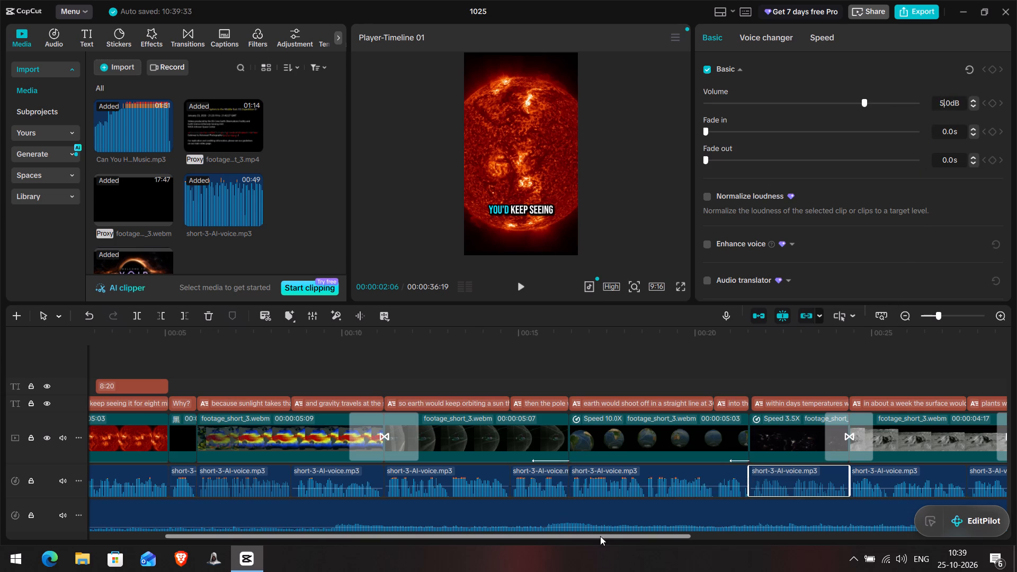
Set the voice-over clips under the "in about a week", "plants" and "this is just a thought" captions to 5.0 dB volume.
drag(601, 536, 849, 528)
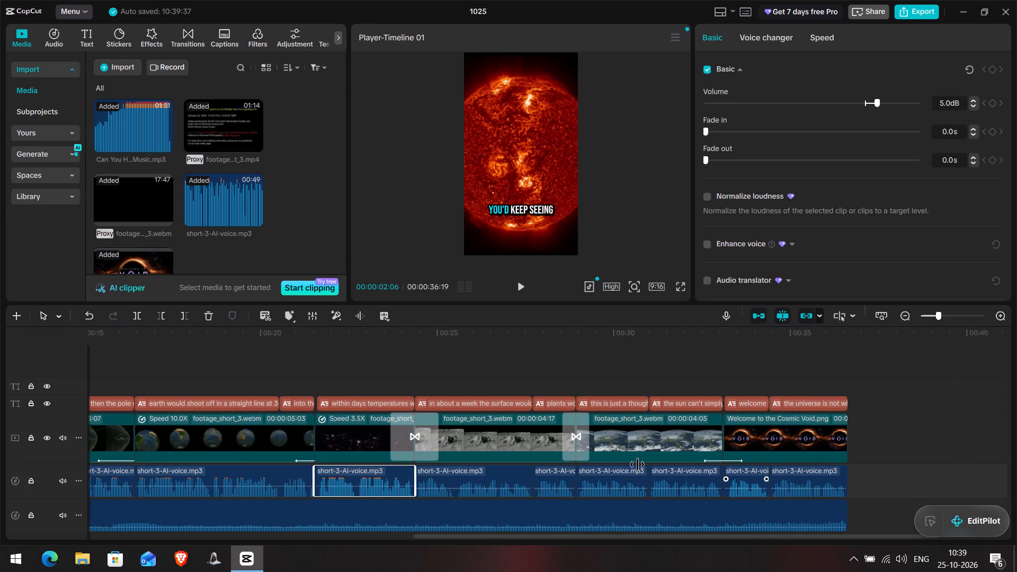
click(494, 477)
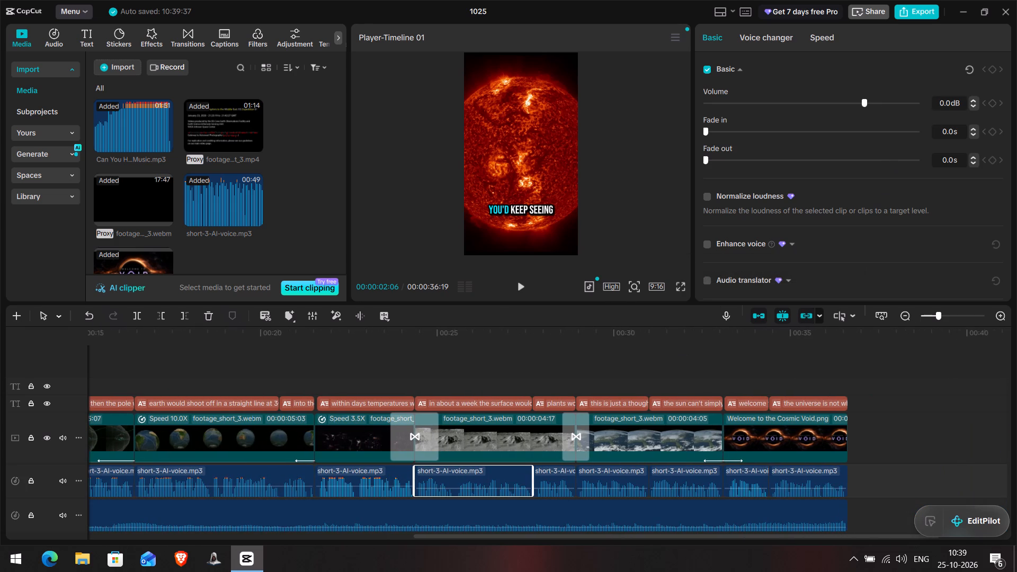
double_click(941, 102)
key(5)
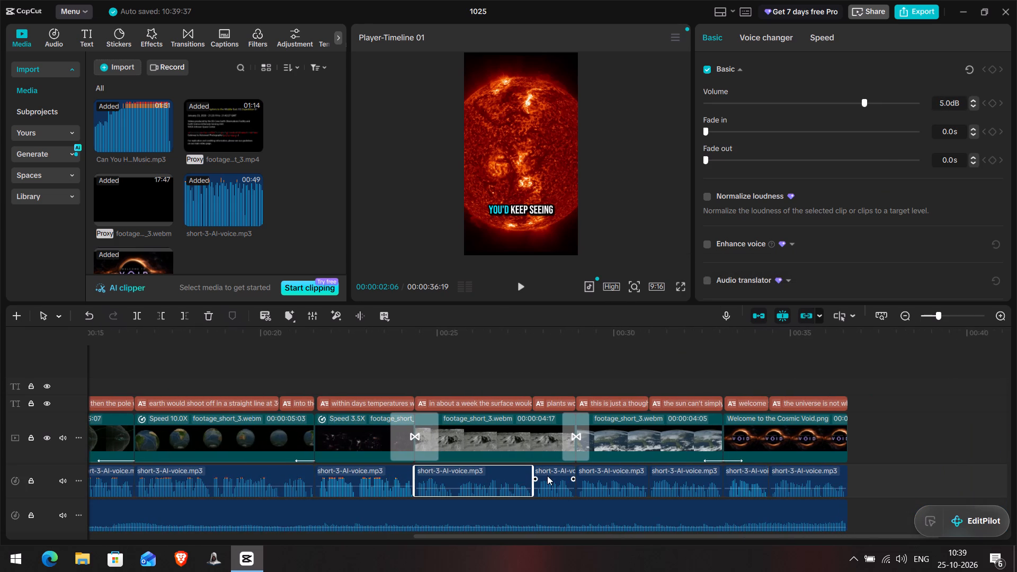
click(547, 476)
double_click(941, 105)
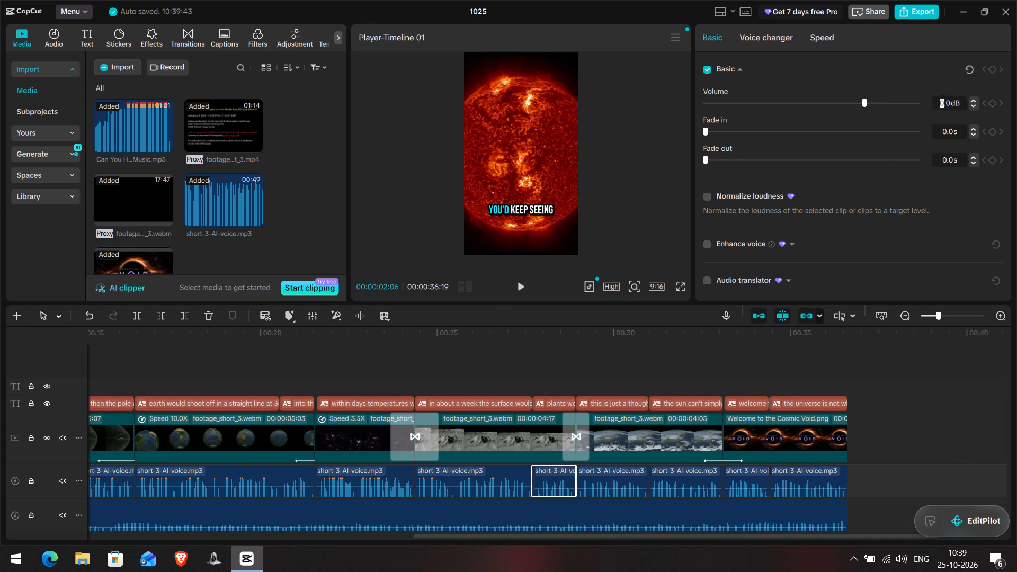
key(5)
click(599, 481)
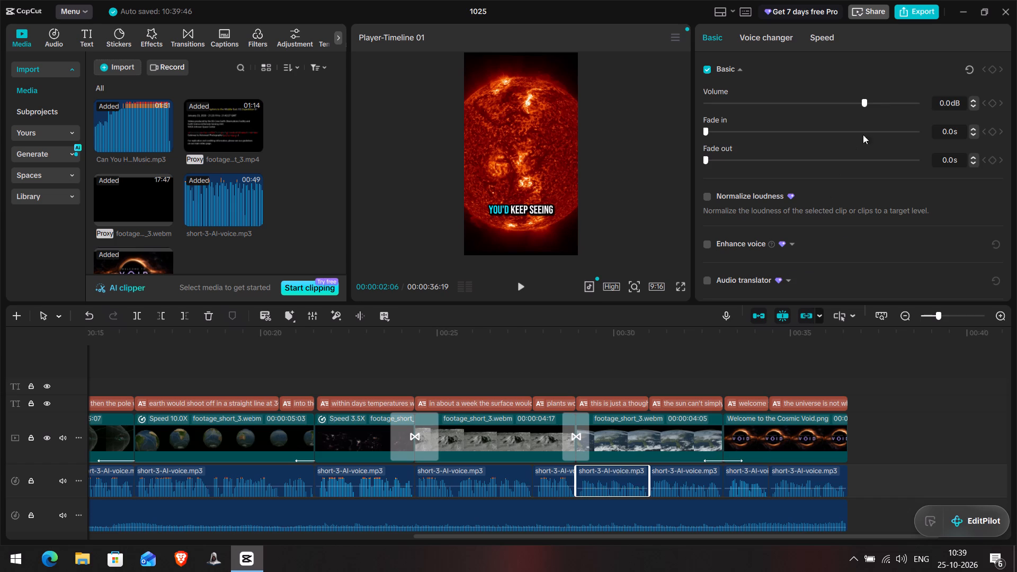
double_click(941, 106)
key(5)
Set the last three voice-over clips, from the "the sun can't simply" caption to the timeline's end, to 5.0 dB volume and deselect.
click(675, 478)
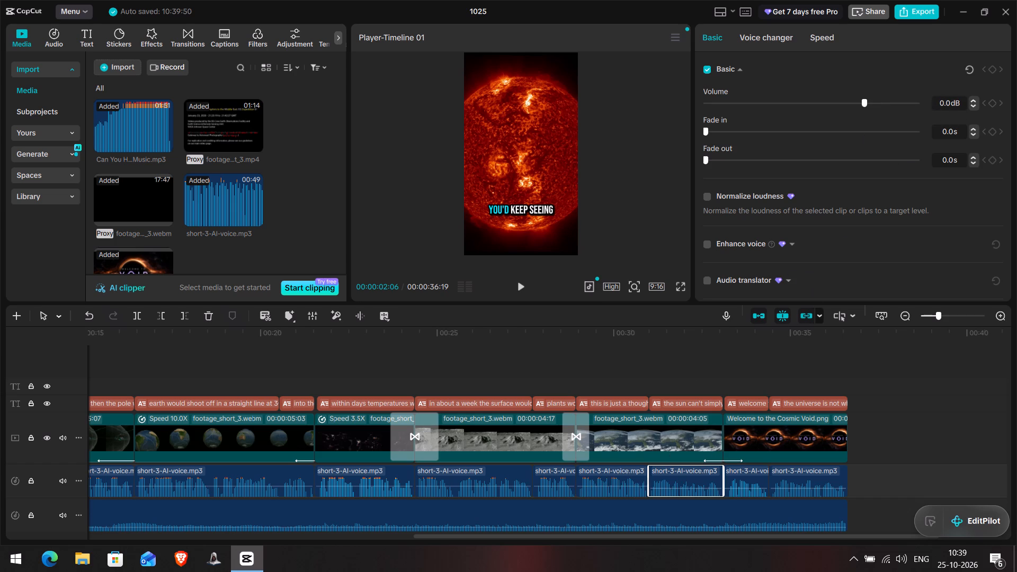
double_click(943, 104)
double_click(939, 105)
key(5)
click(754, 475)
double_click(936, 106)
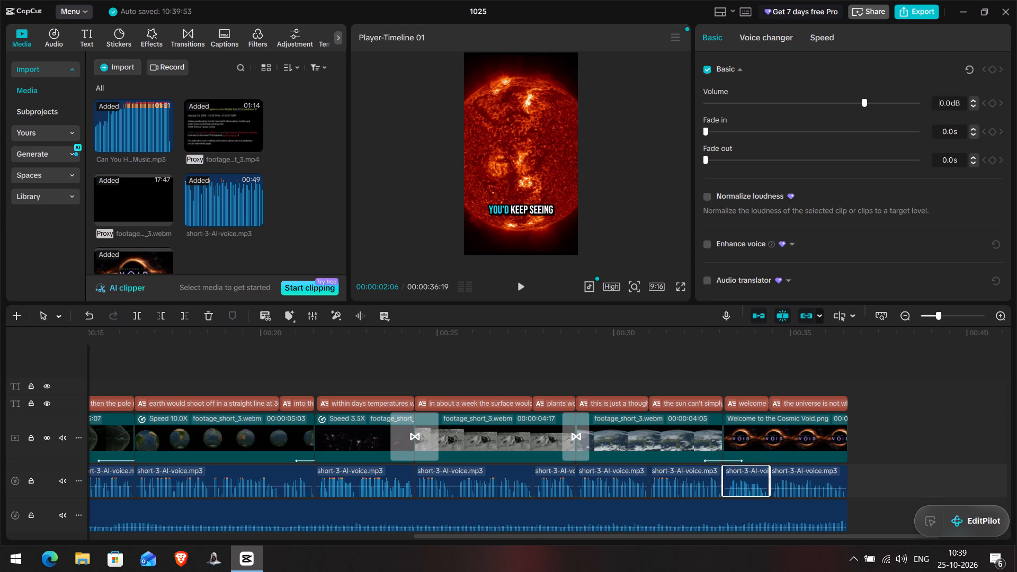
key(5)
click(795, 475)
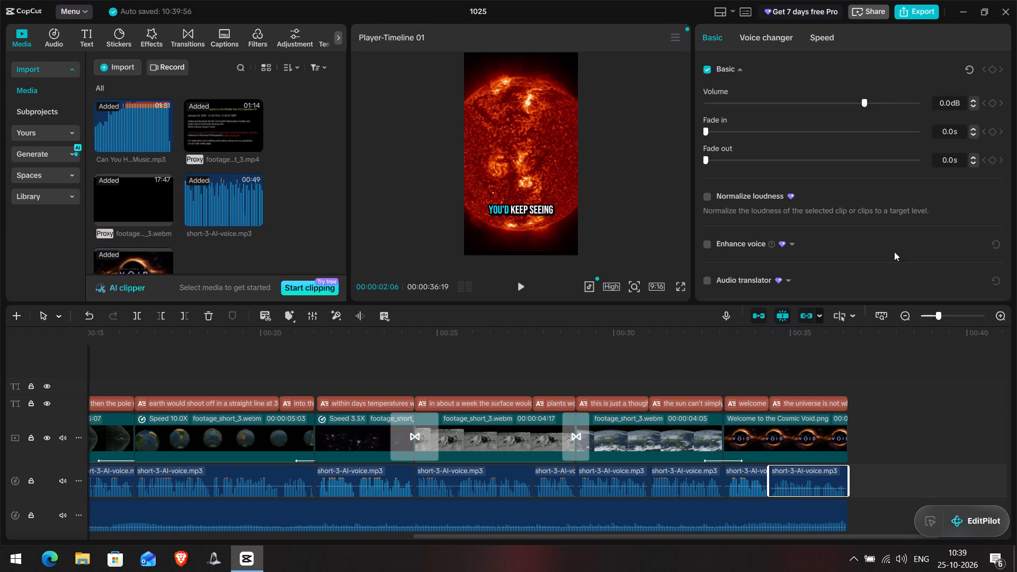
click(944, 100)
double_click(941, 104)
key(5)
click(884, 391)
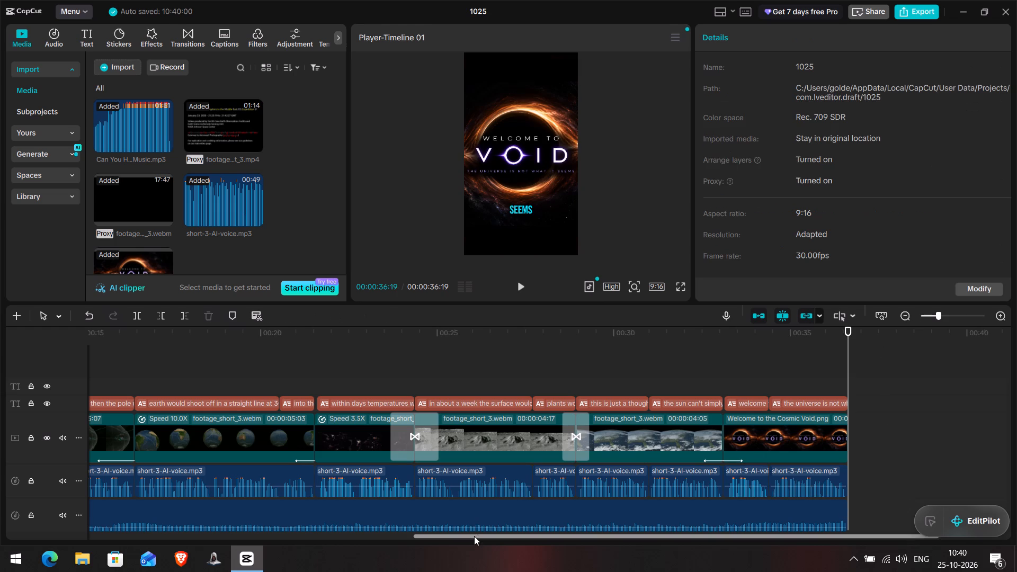
Combine all timeline clips, including captions, the 8:20 overlay, voice-over and music, into one compound clip.
drag(474, 536, 59, 522)
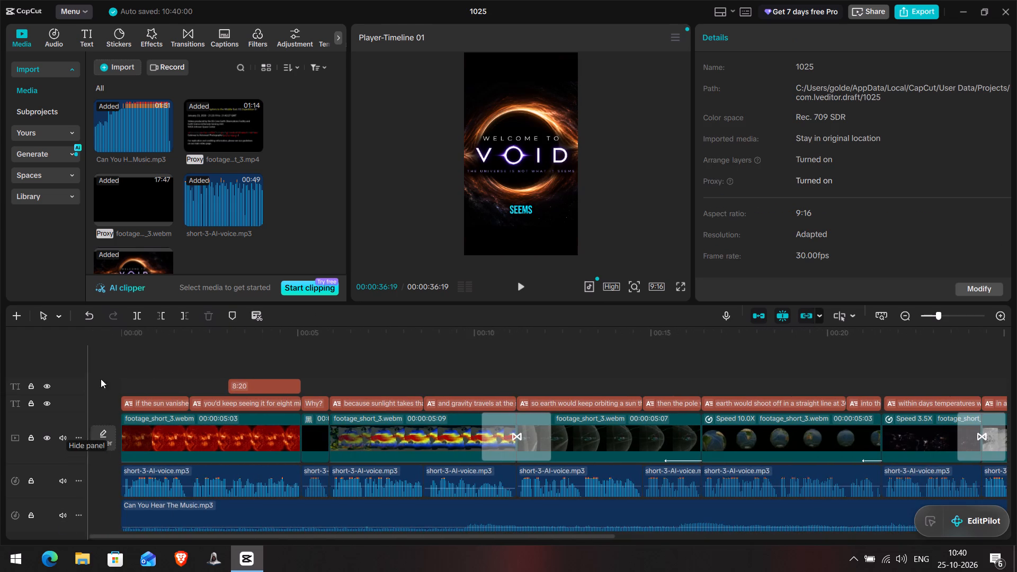
click(129, 358)
drag(129, 358, 88, 358)
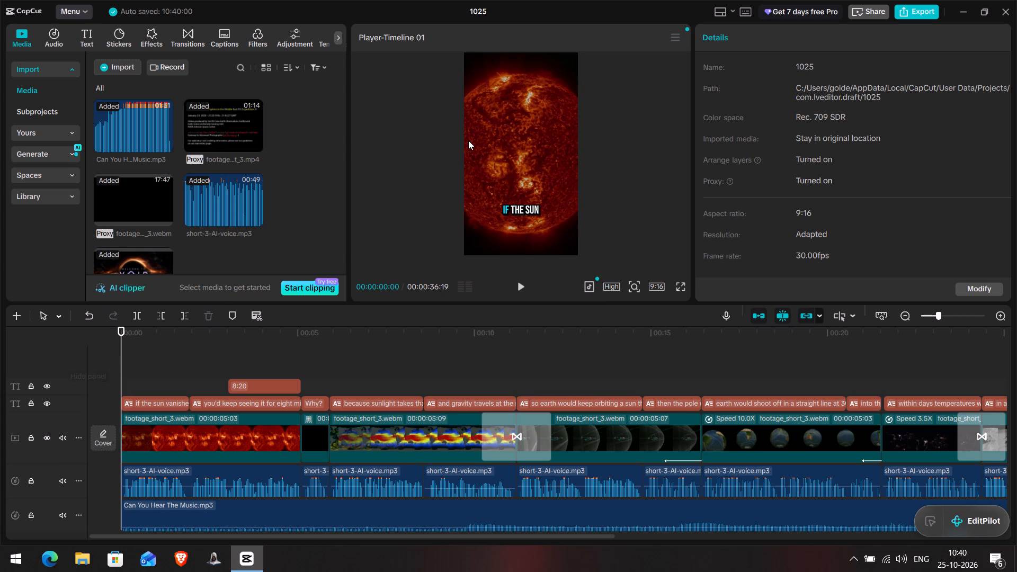
click(165, 367)
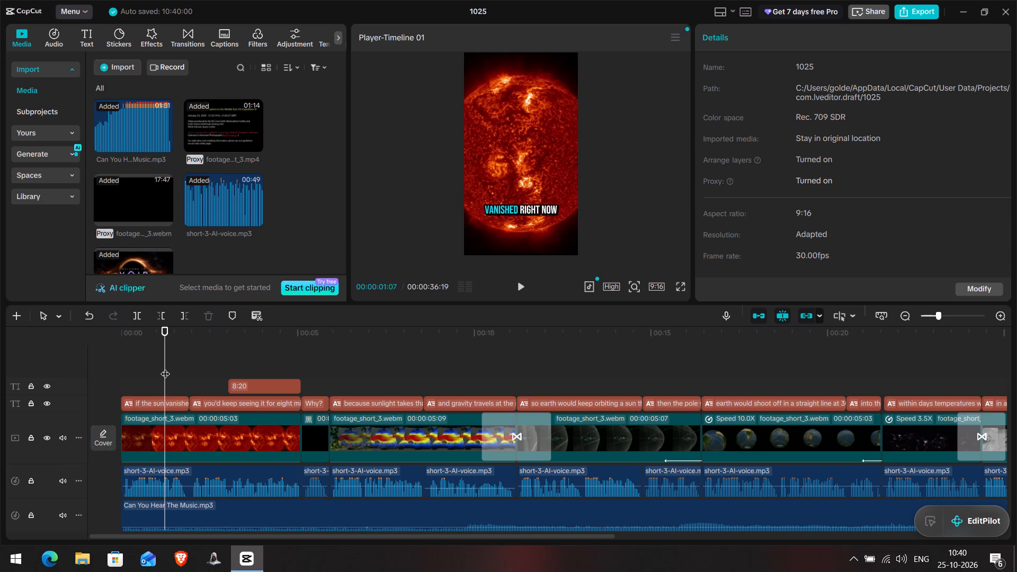
key(ctrl+a)
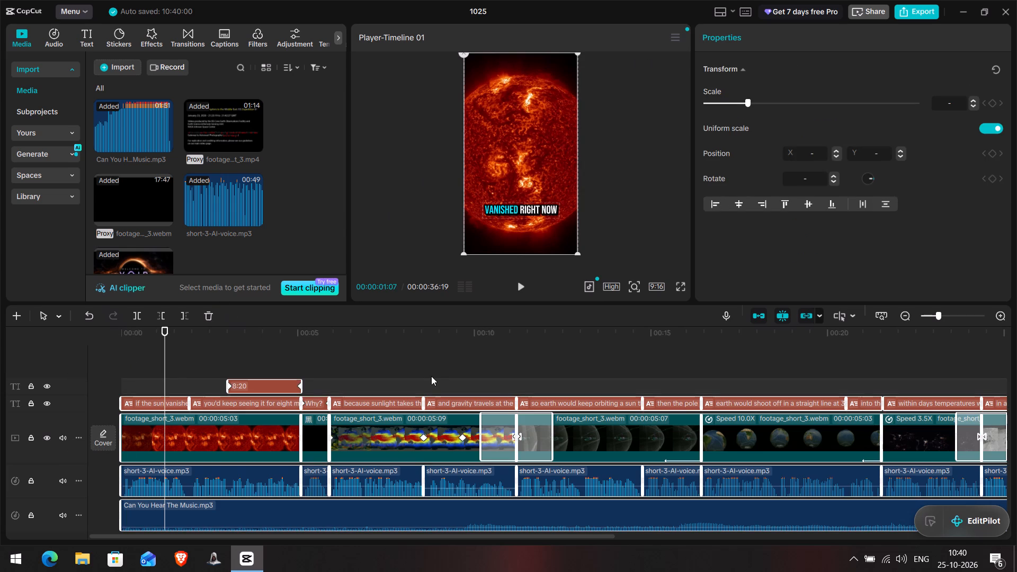
ctrl+scroll(397, 385, down, 14)
ctrl+scroll(472, 362, down, 6)
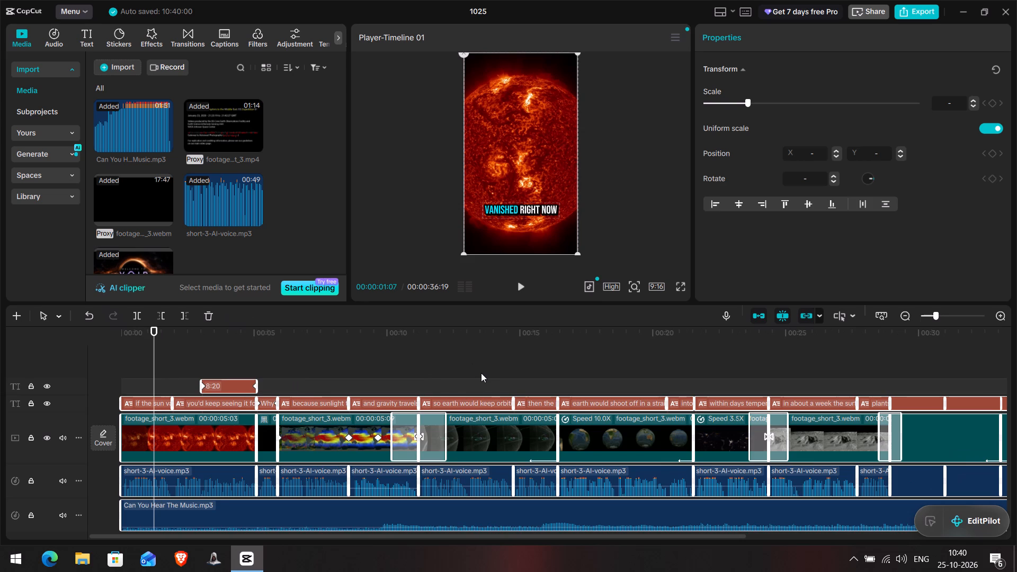
ctrl+scroll(481, 373, down, 1)
ctrl+scroll(485, 374, up, 1)
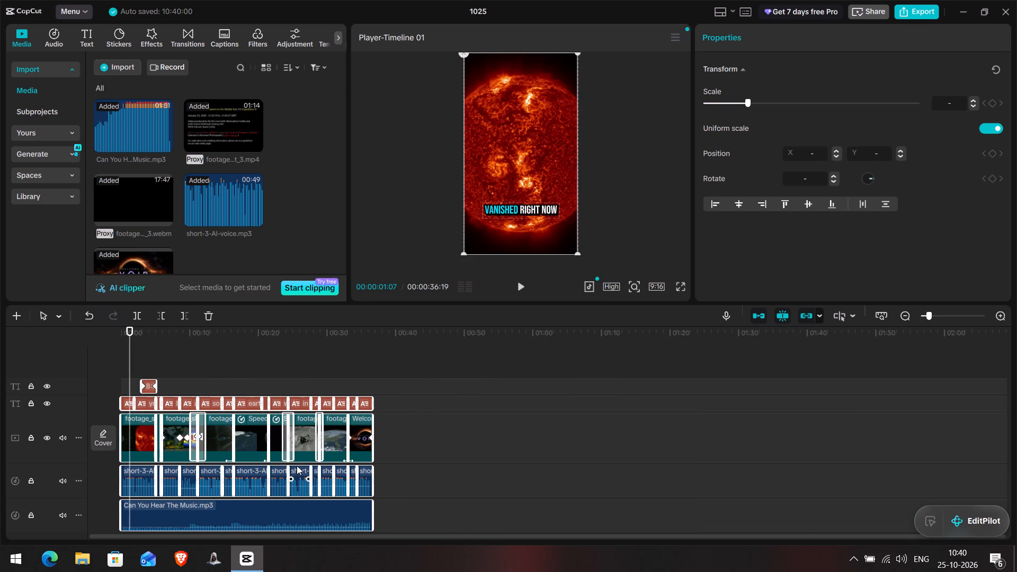
right_click(249, 516)
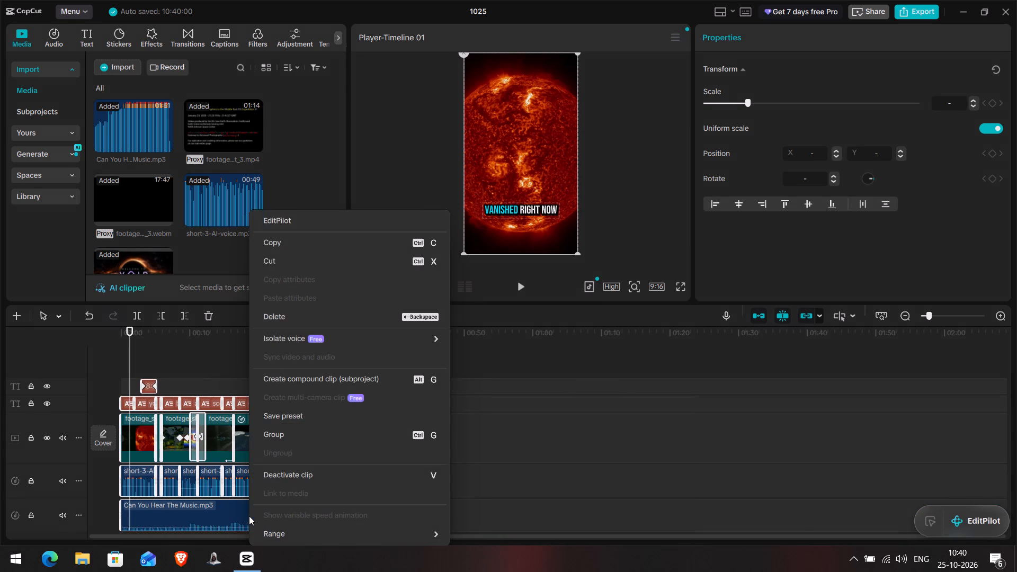
click(282, 382)
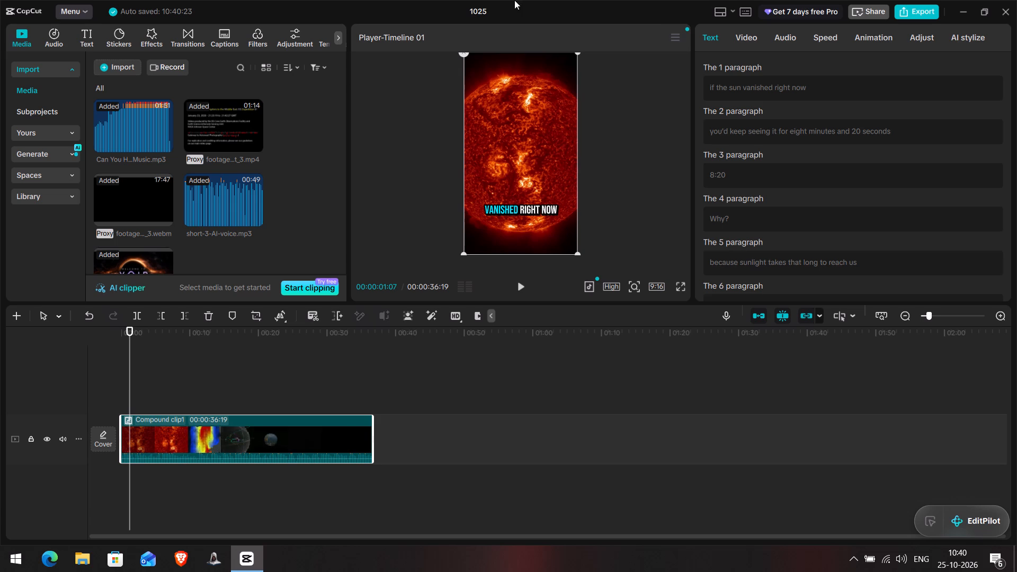
Enable motion blur on the compound clip and set its Blur amount to 0.
click(741, 40)
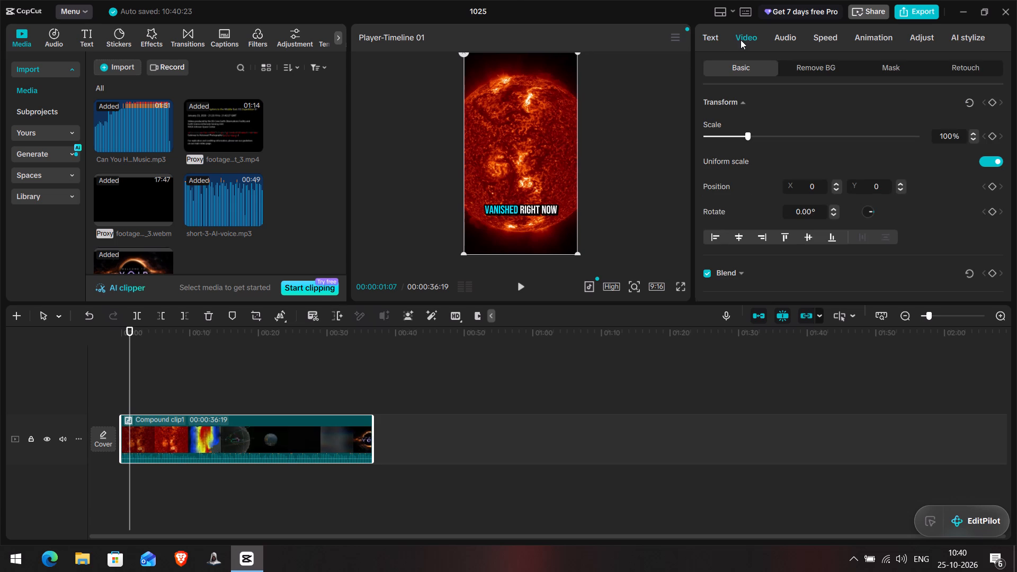
scroll(802, 190, down, 6)
scroll(840, 249, down, 5)
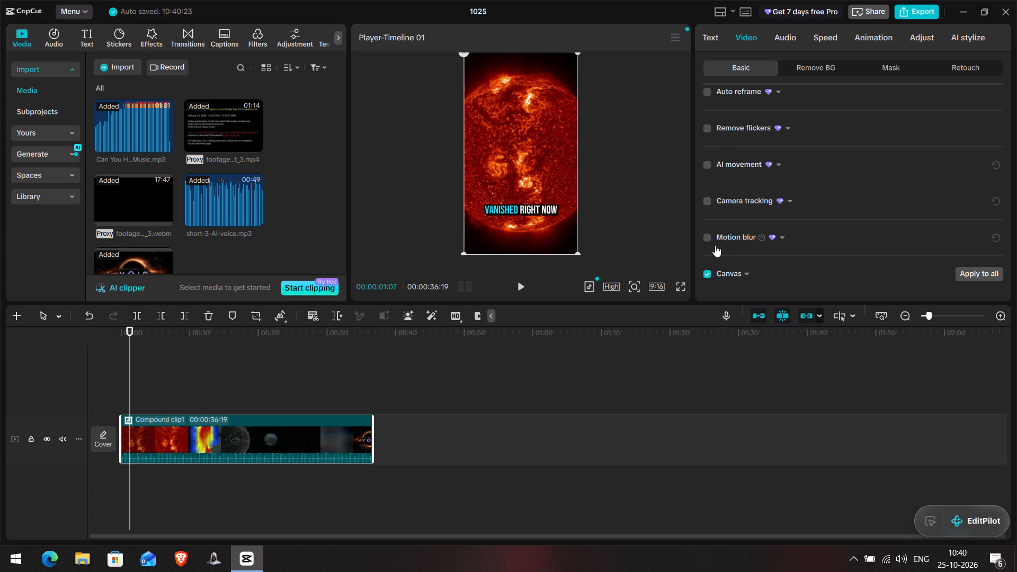
click(707, 237)
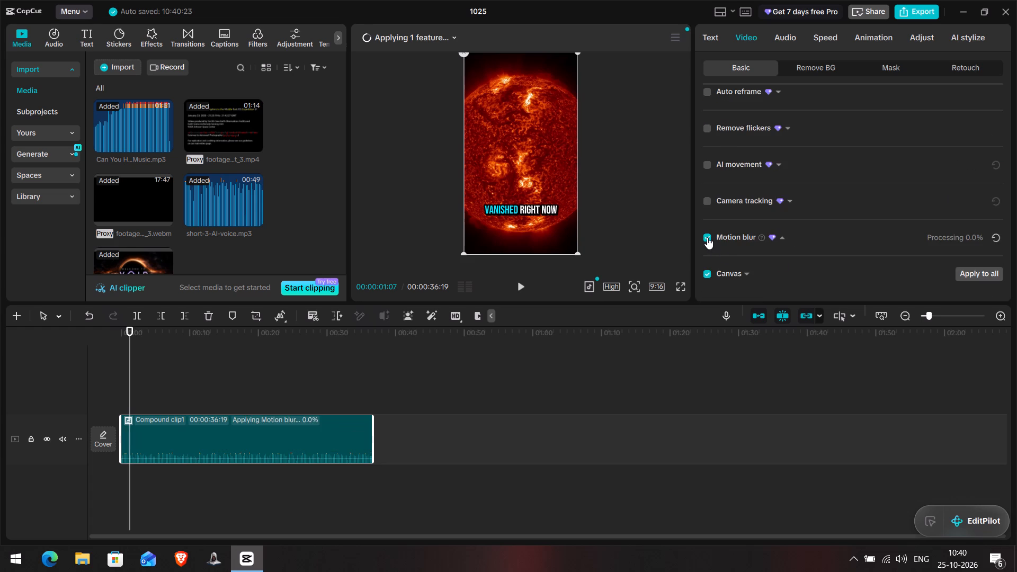
scroll(871, 256, down, 1)
drag(915, 270, 656, 269)
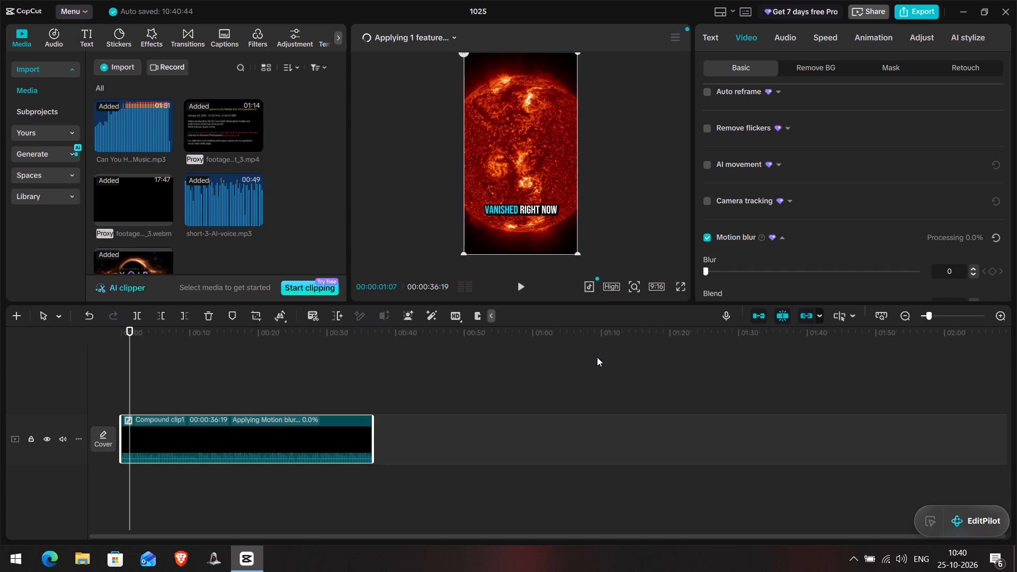
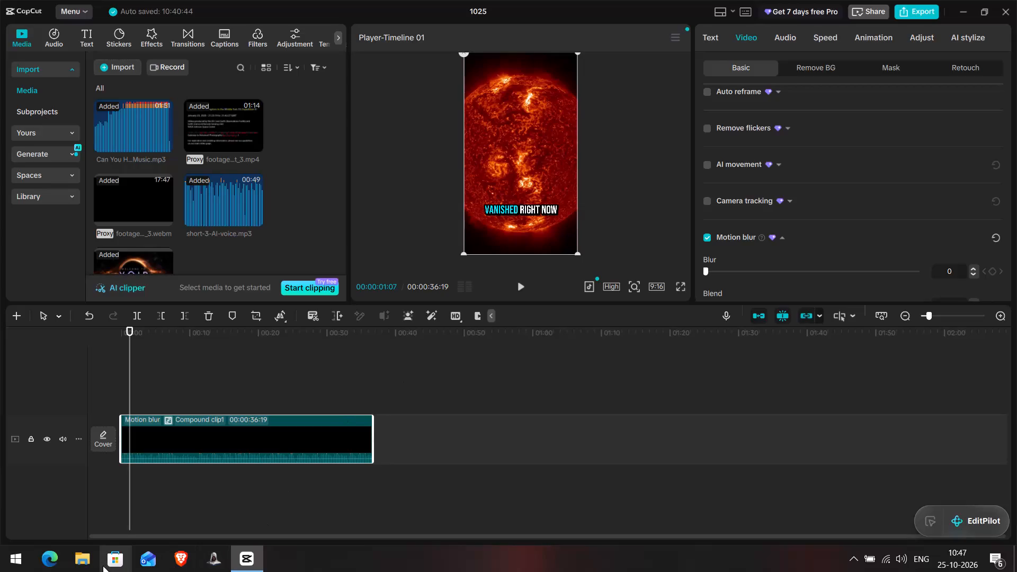
From File Explorer, import the processed mp4 (not the .alpha file) in project 1025's Resources/videoAlg folder into CapCut's media library.
click(69, 567)
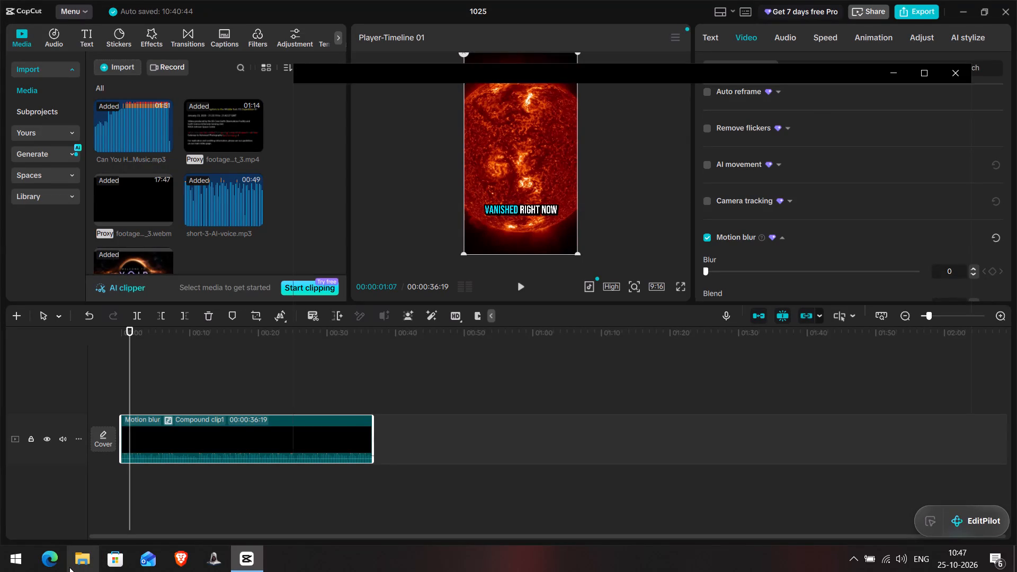
click(343, 221)
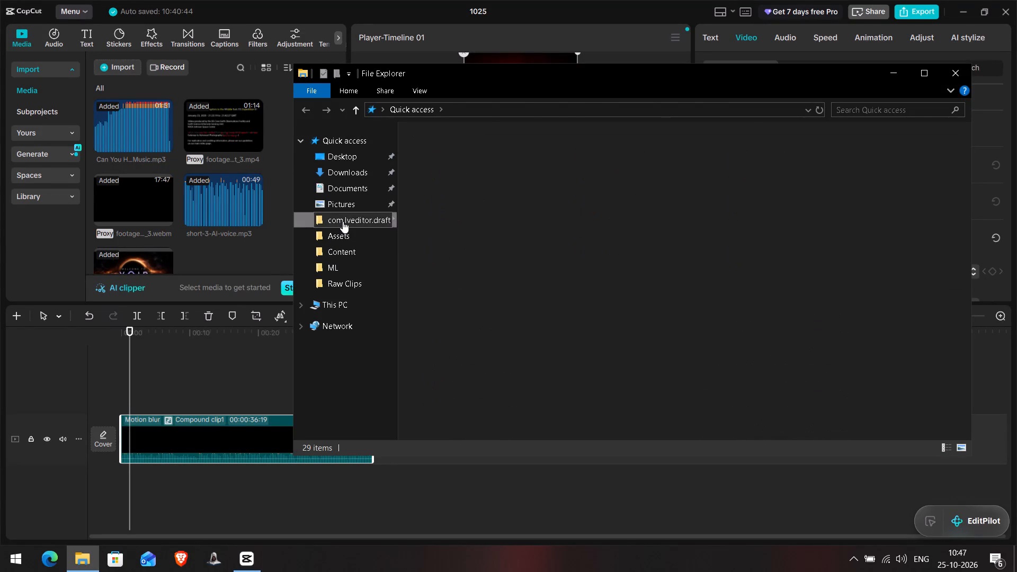
double_click(469, 147)
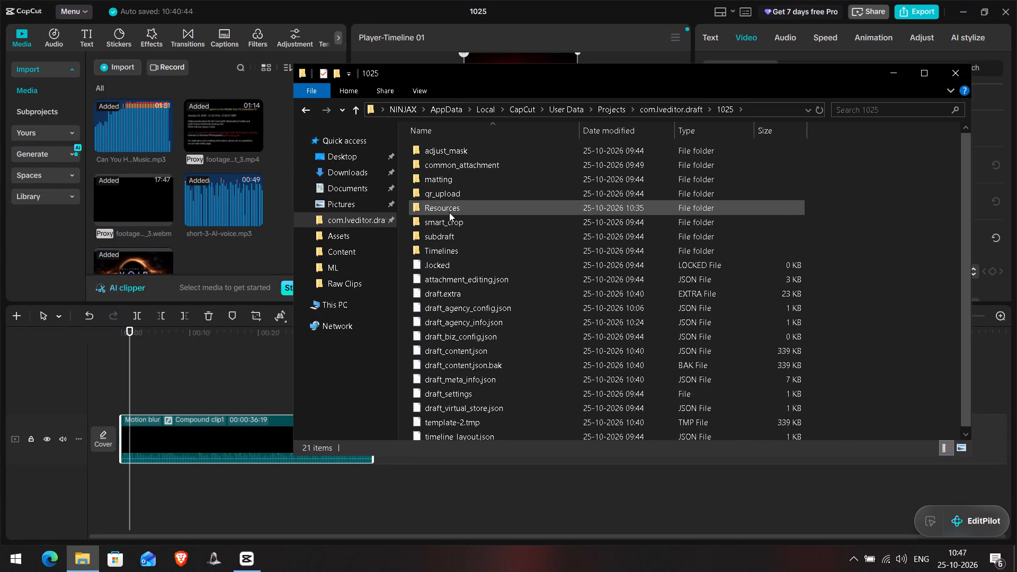
double_click(449, 209)
double_click(450, 182)
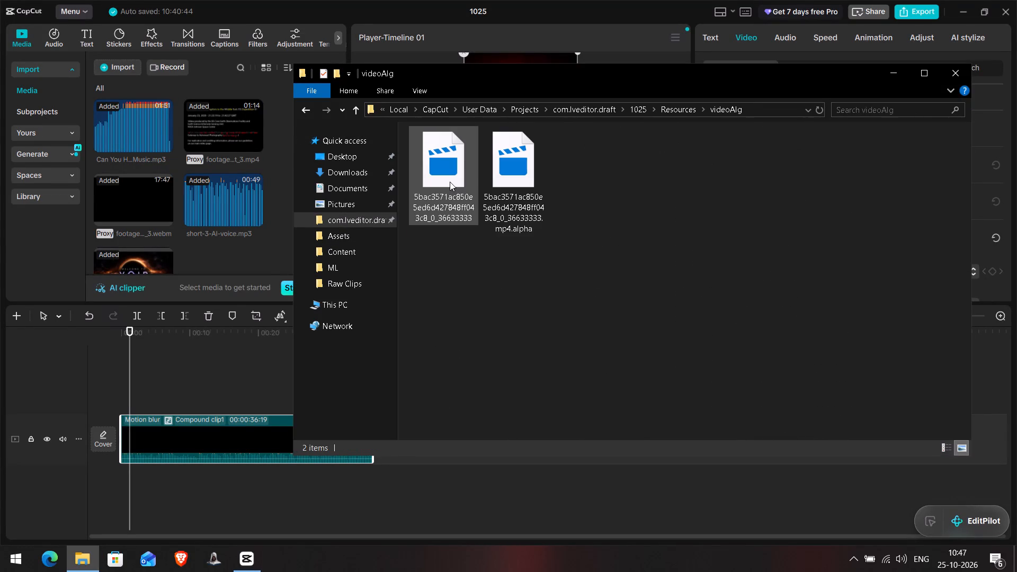
drag(450, 174, 388, 243)
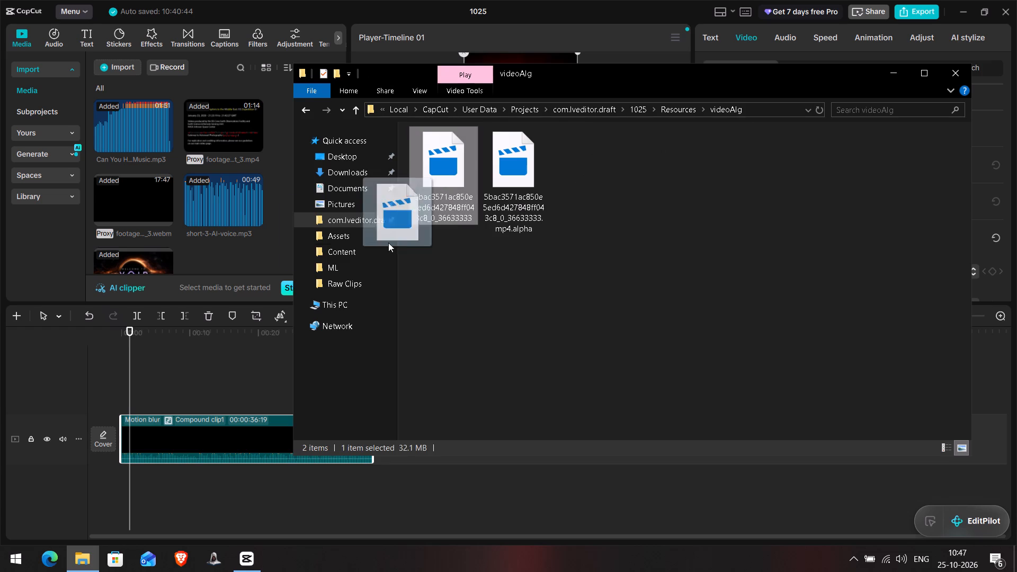
drag(388, 243, 234, 266)
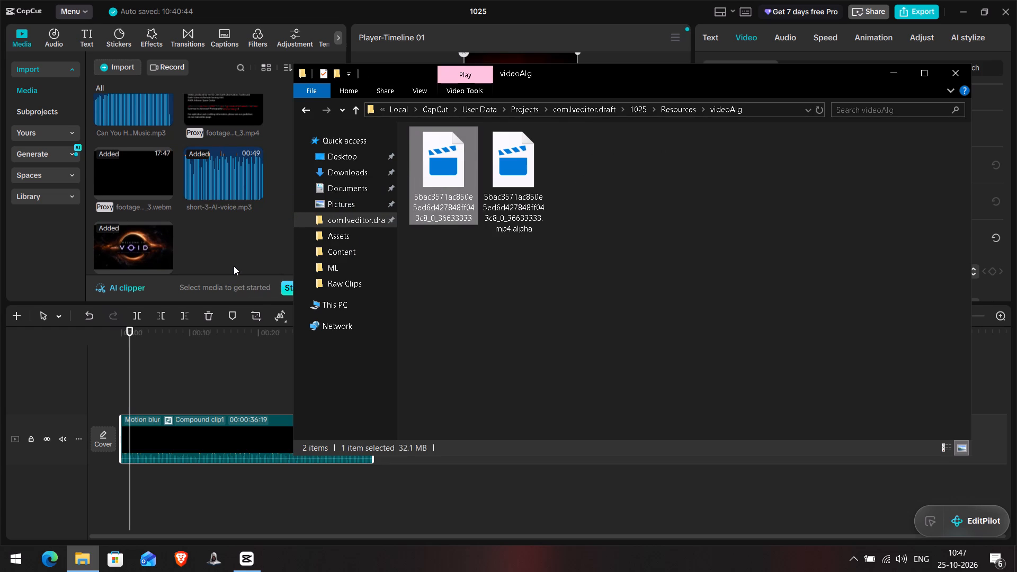
Replace the compound clip on the timeline with the imported processed video, keeping the original video effect option on.
scroll(183, 237, down, 4)
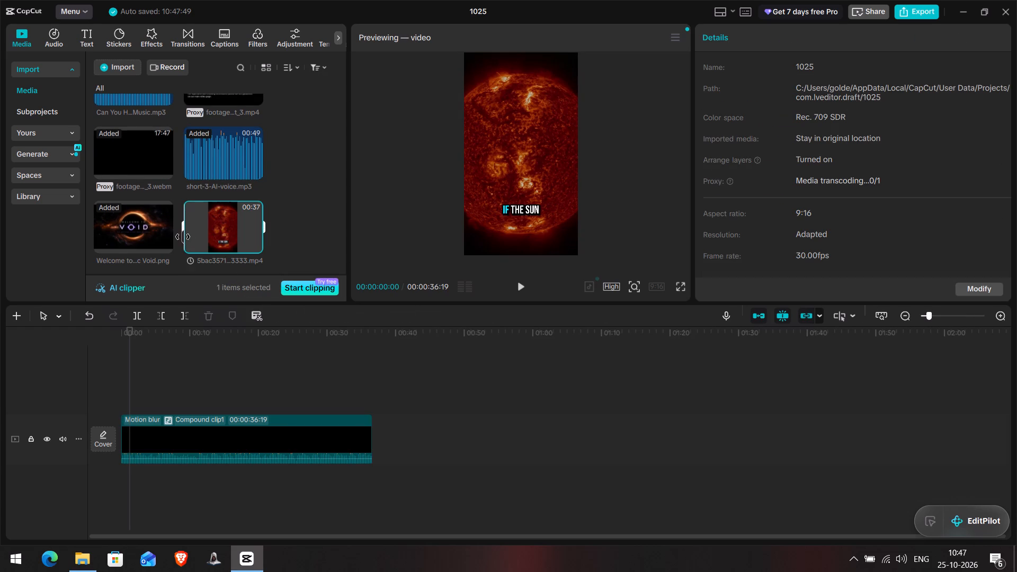
drag(212, 234, 204, 430)
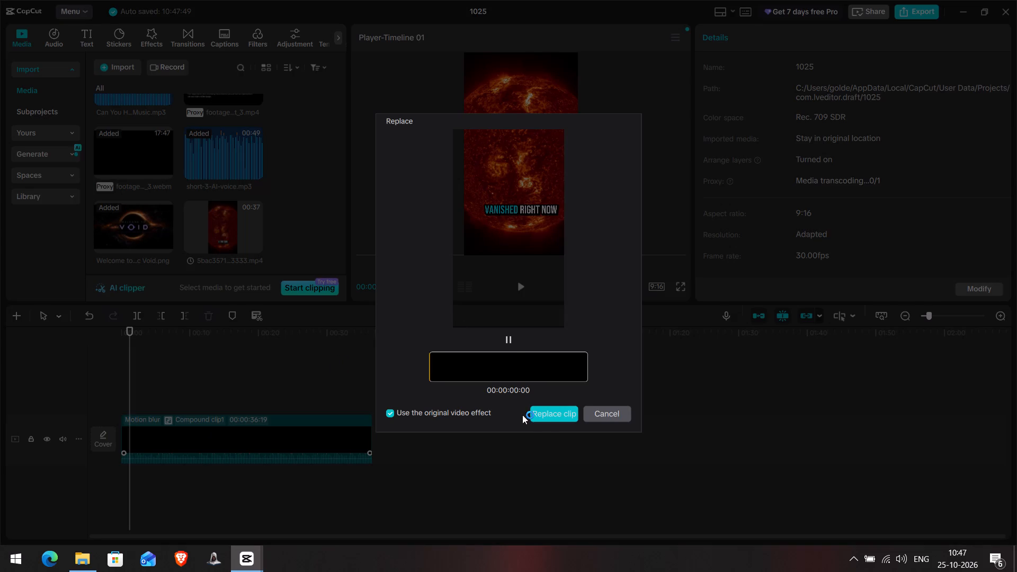
click(547, 418)
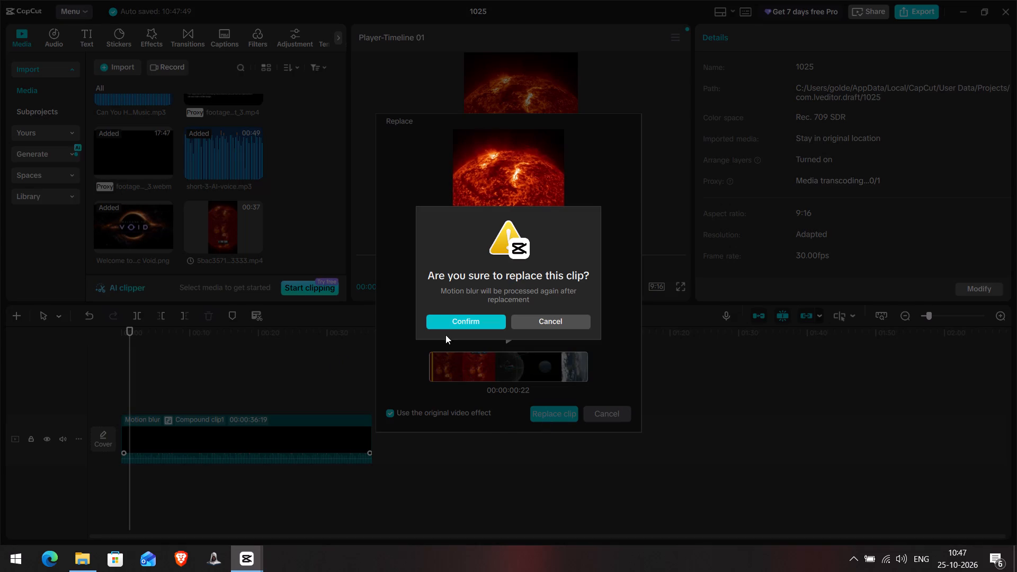
click(447, 319)
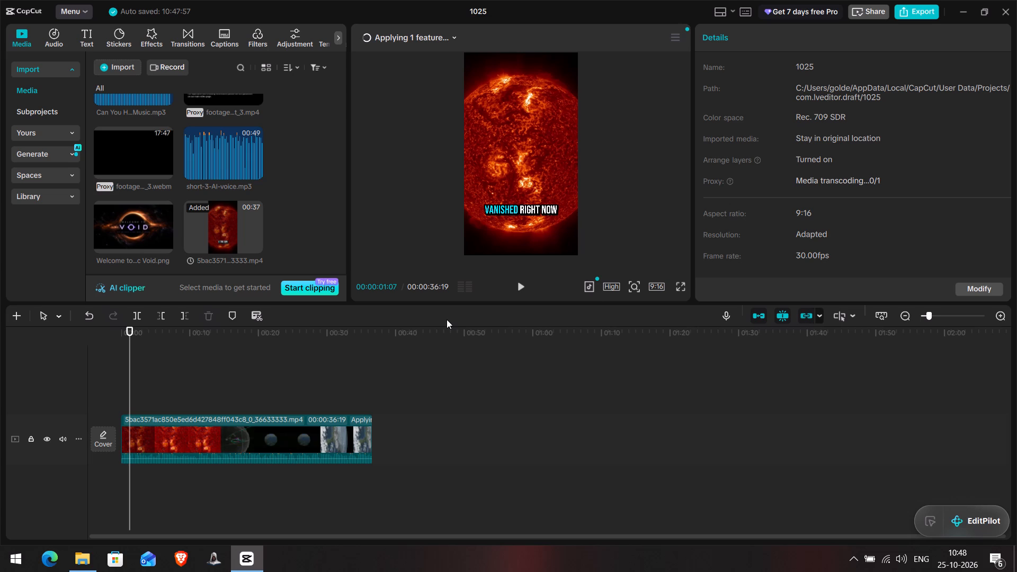
Turn off motion blur on the replacement video clip.
click(311, 441)
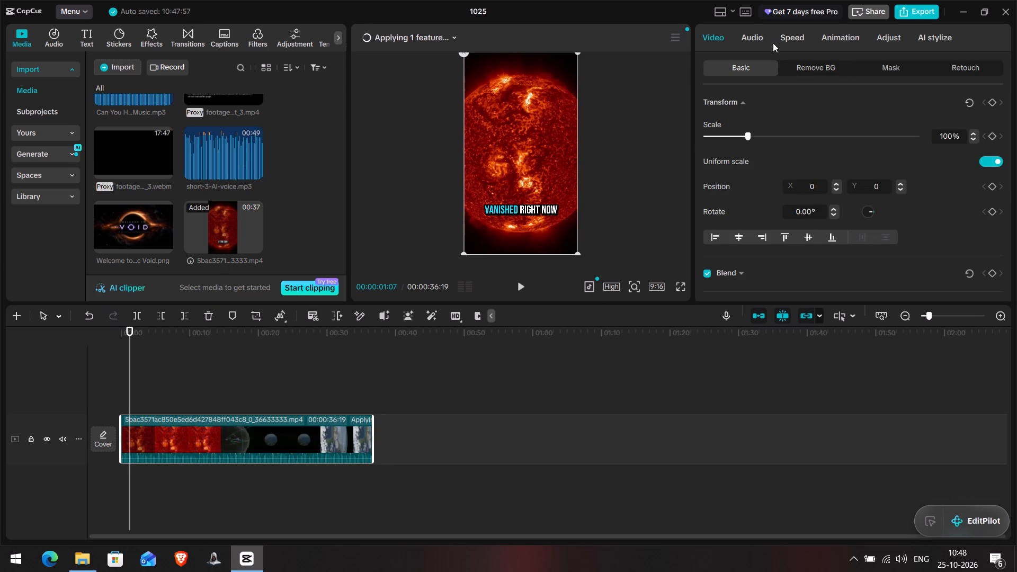
scroll(816, 170, down, 15)
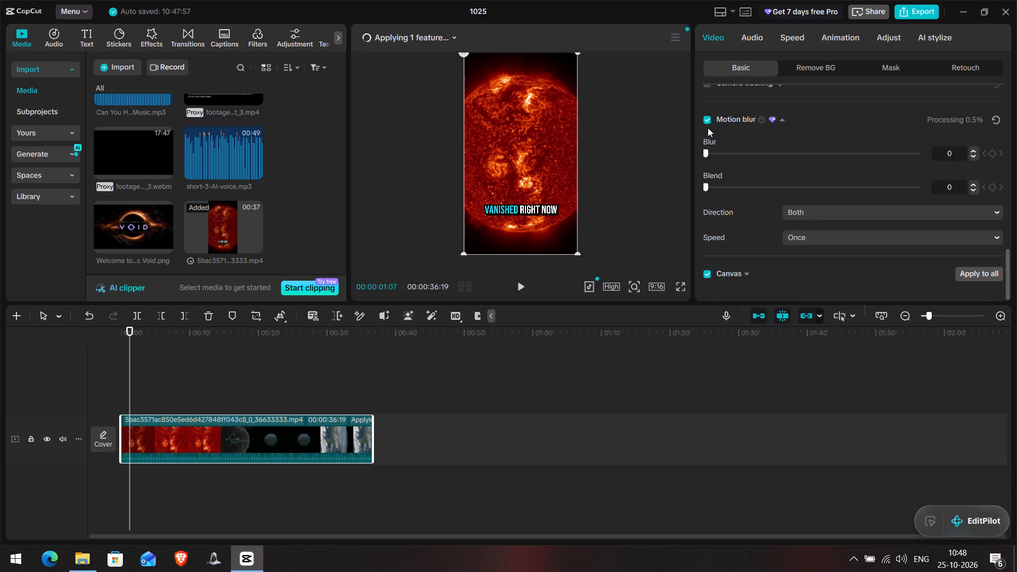
click(707, 122)
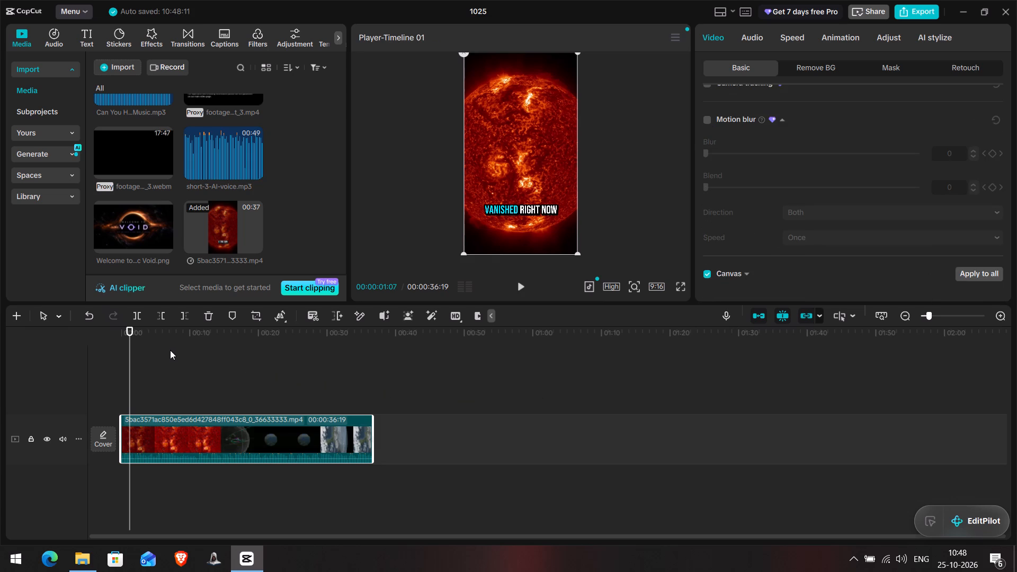
Play the first few seconds of the timeline from the beginning to check the replaced clip.
drag(131, 330, 93, 329)
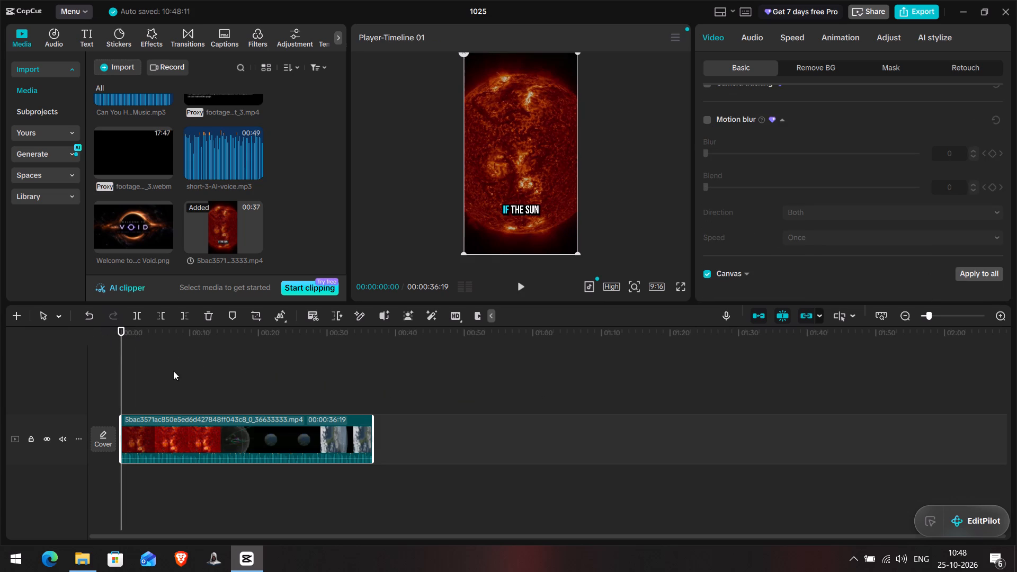
key(space)
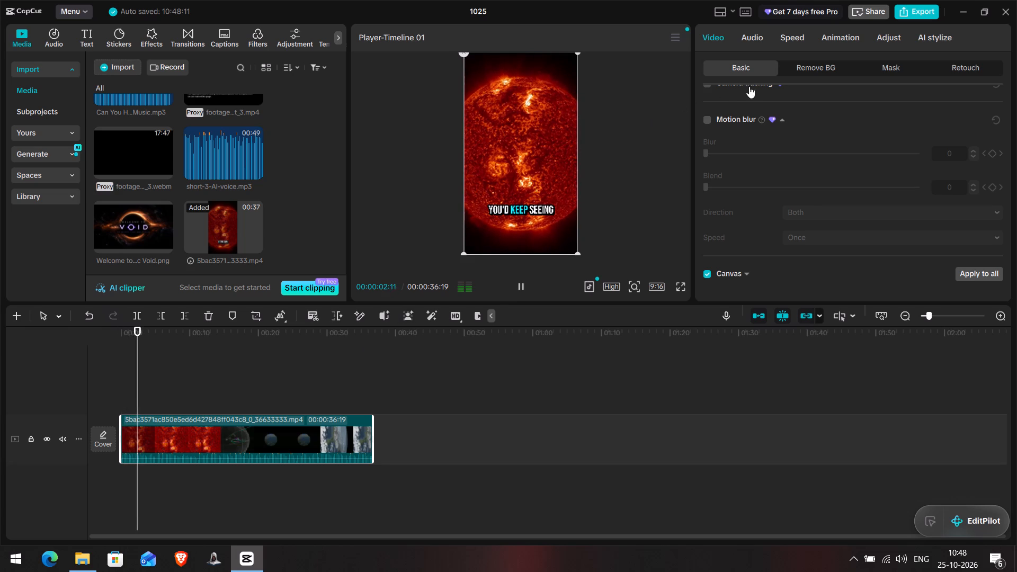
key(space)
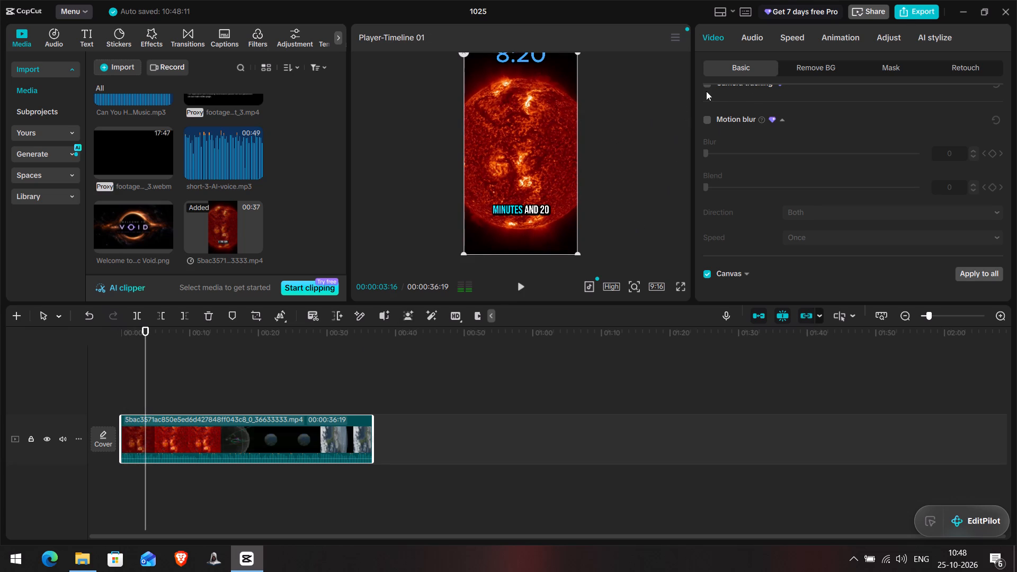
key(space)
key(space)
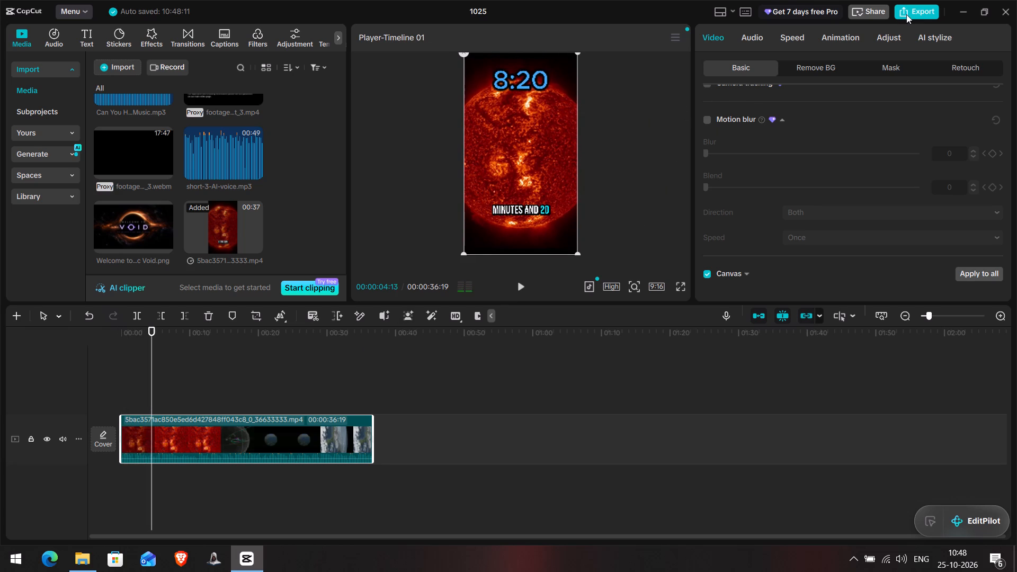
Open the export settings and name the exported video Void_Short_3.
click(906, 9)
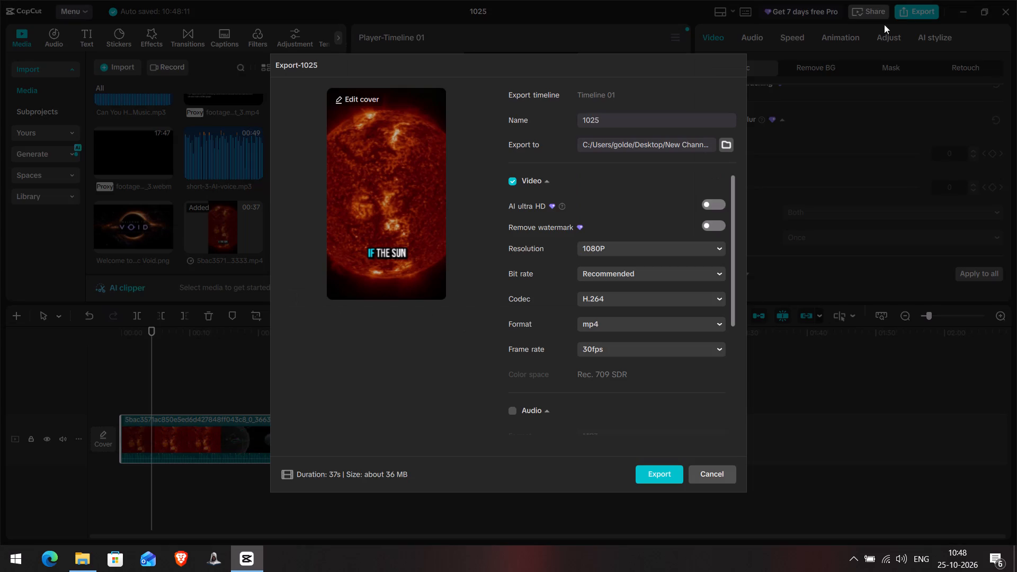
drag(610, 121, 595, 121)
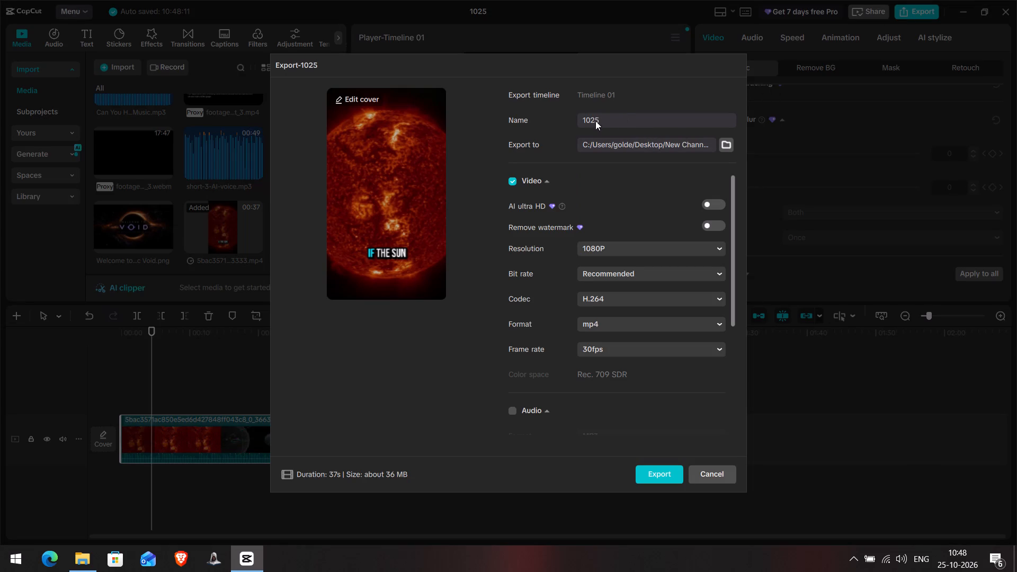
drag(595, 121, 565, 119)
text(Void_Short_3)
Check the export destination and look through the existing videos in the Desktop > New Channel > Content folder in File Explorer.
click(721, 146)
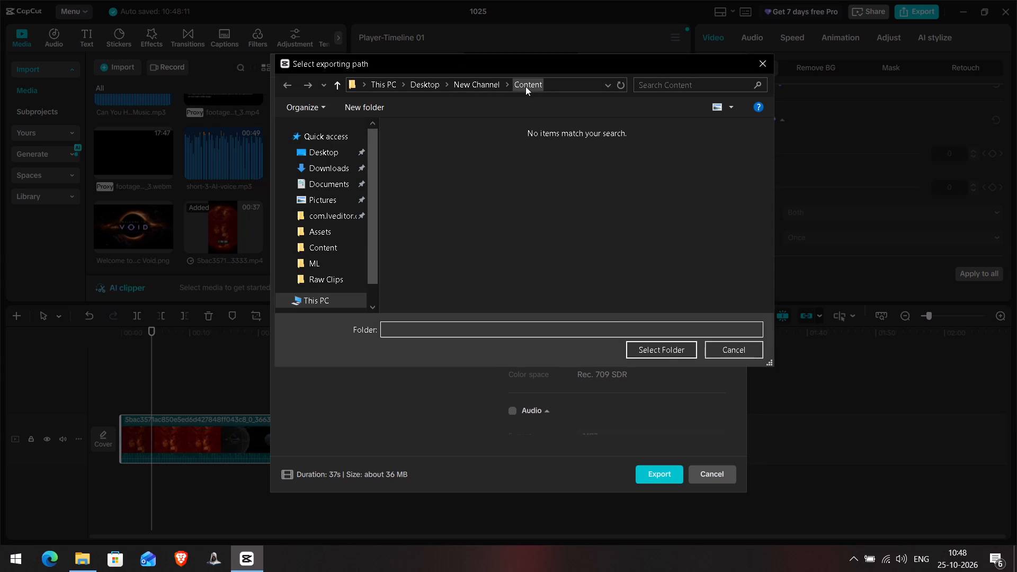
click(724, 347)
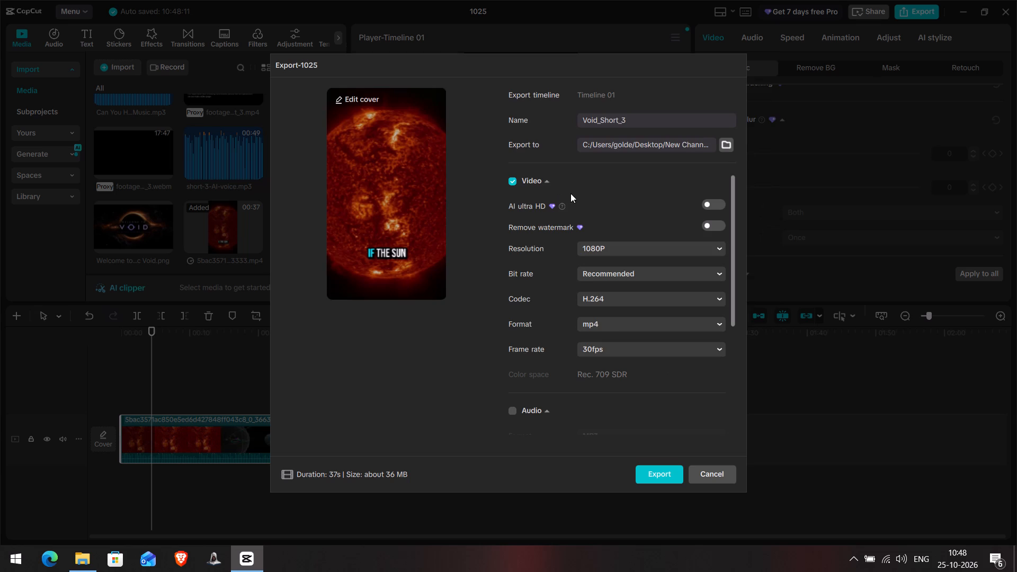
click(95, 567)
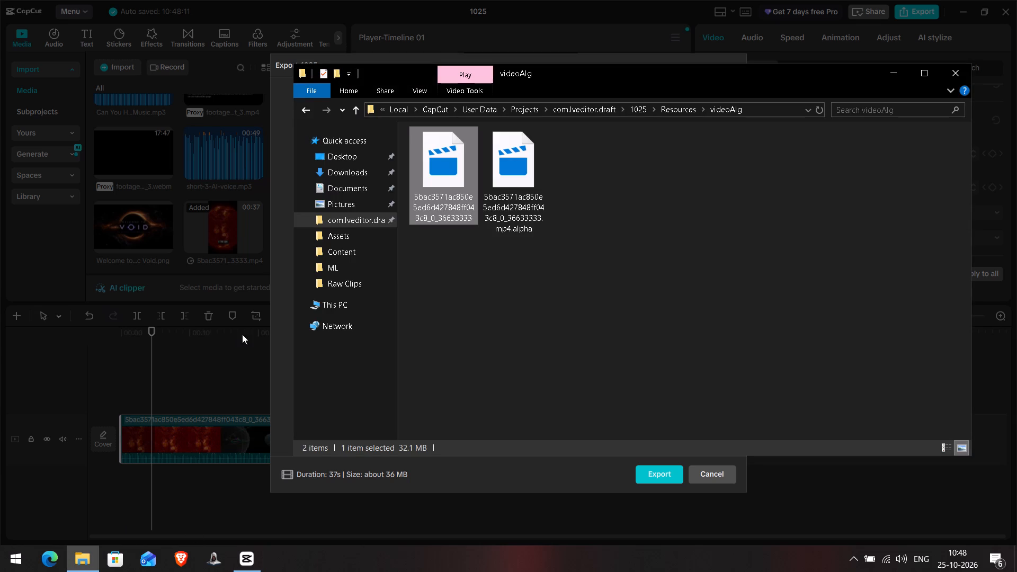
click(333, 278)
click(500, 109)
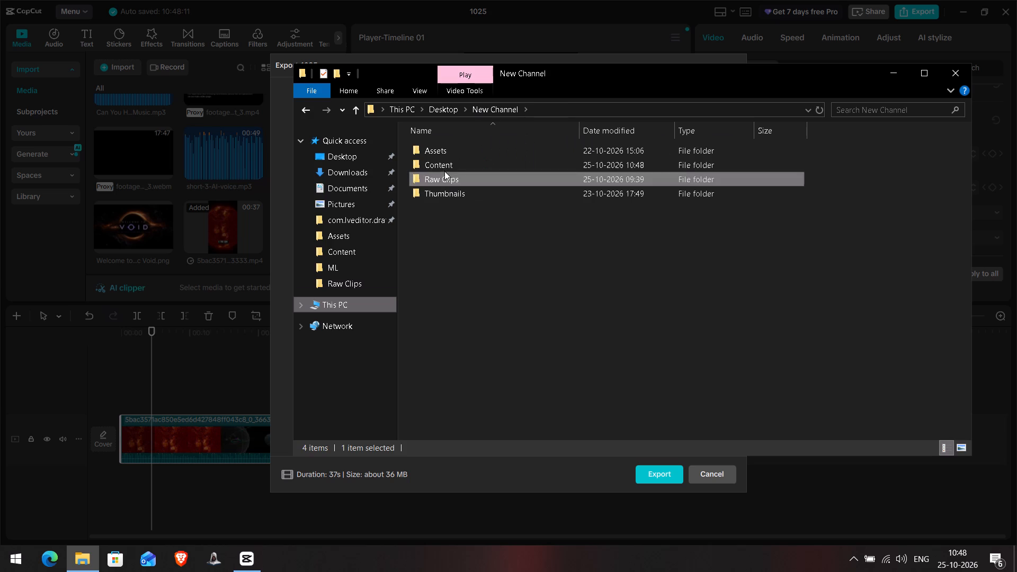
double_click(442, 159)
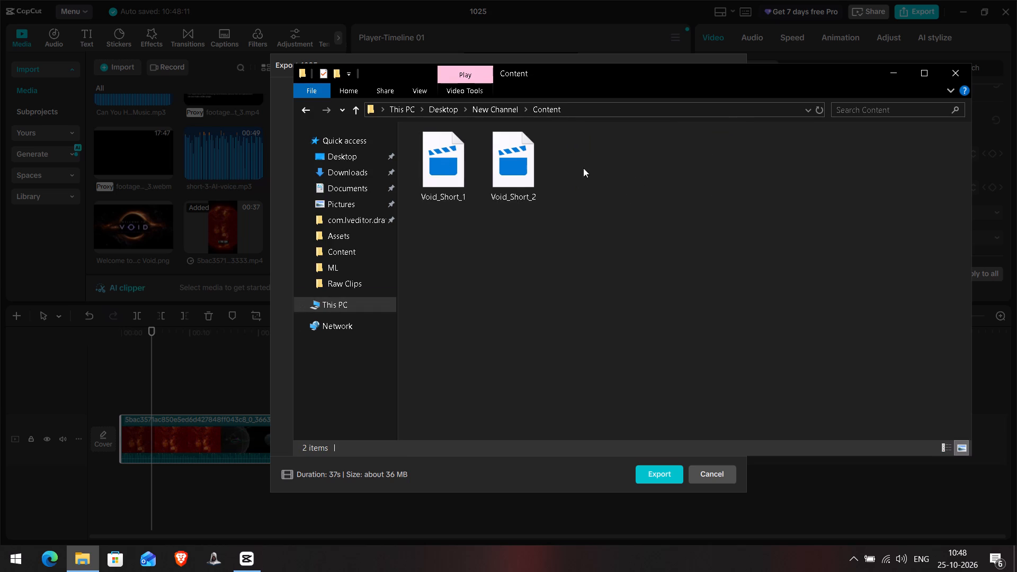
click(962, 74)
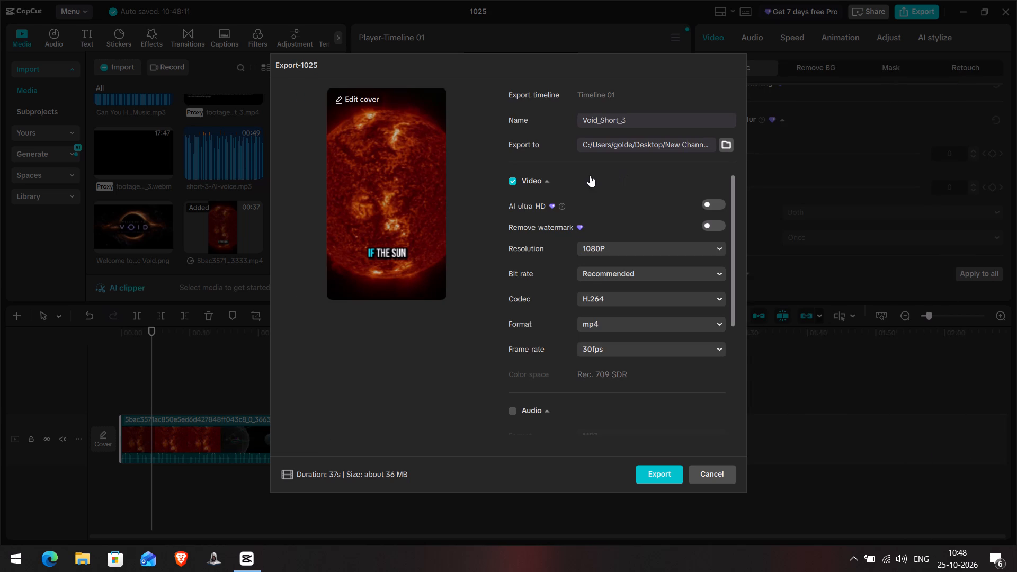
Review the remaining export settings and export the video as a 1080P, 30fps H.264 mp4 without audio-only or GIF output.
scroll(588, 310, down, 6)
scroll(602, 356, up, 5)
scroll(602, 357, down, 6)
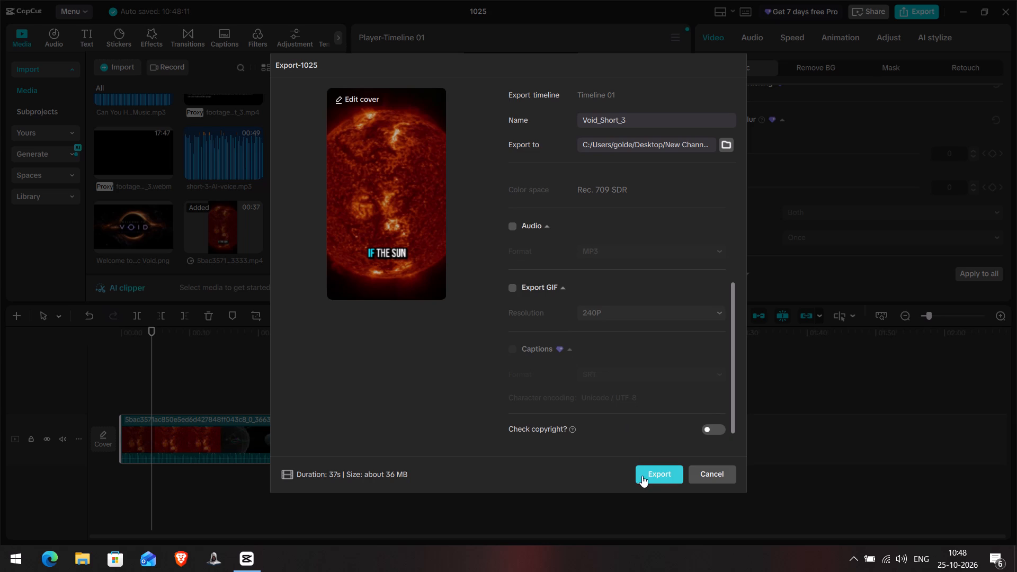
scroll(615, 384, up, 7)
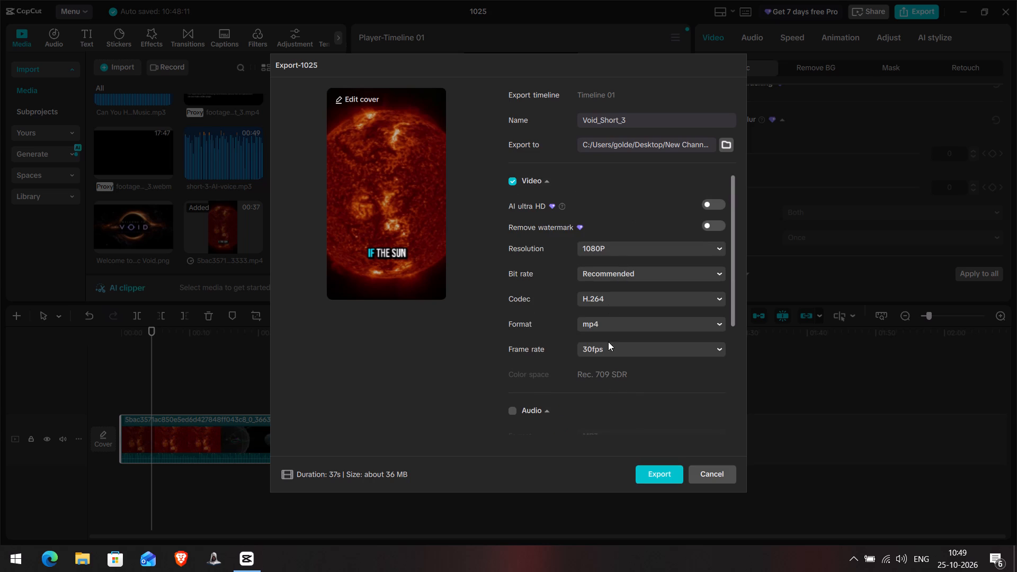
scroll(631, 405, down, 6)
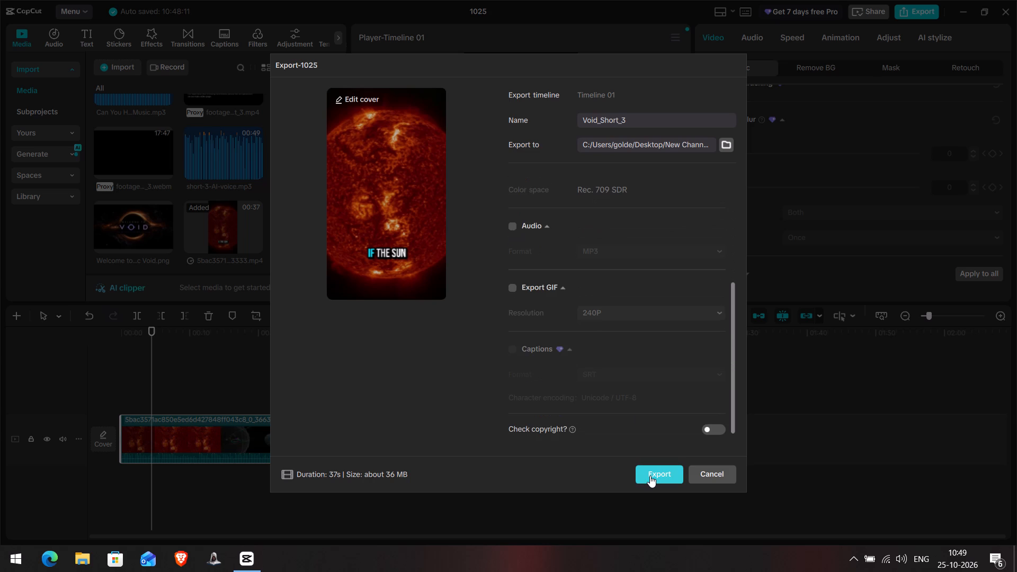
click(650, 476)
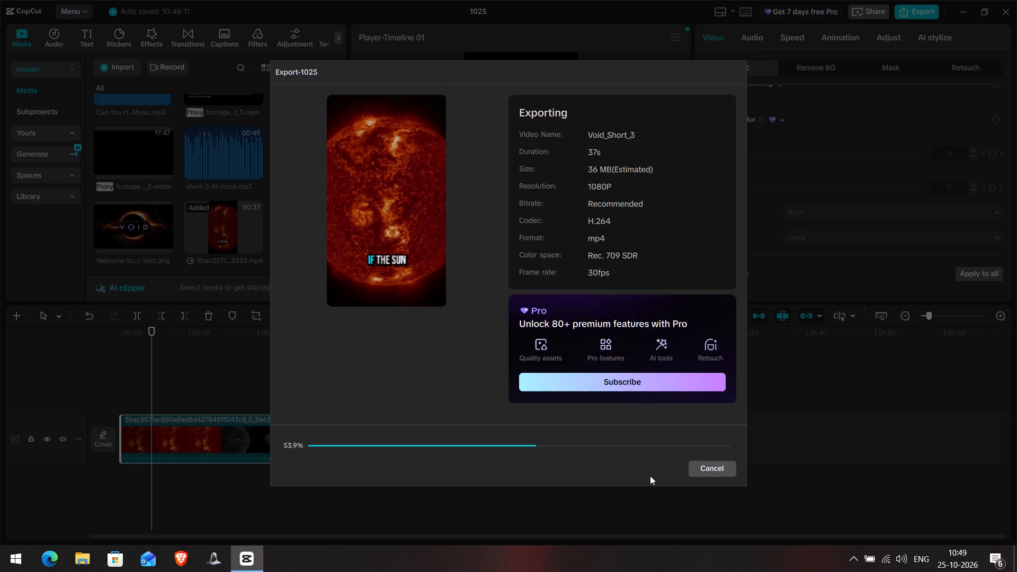
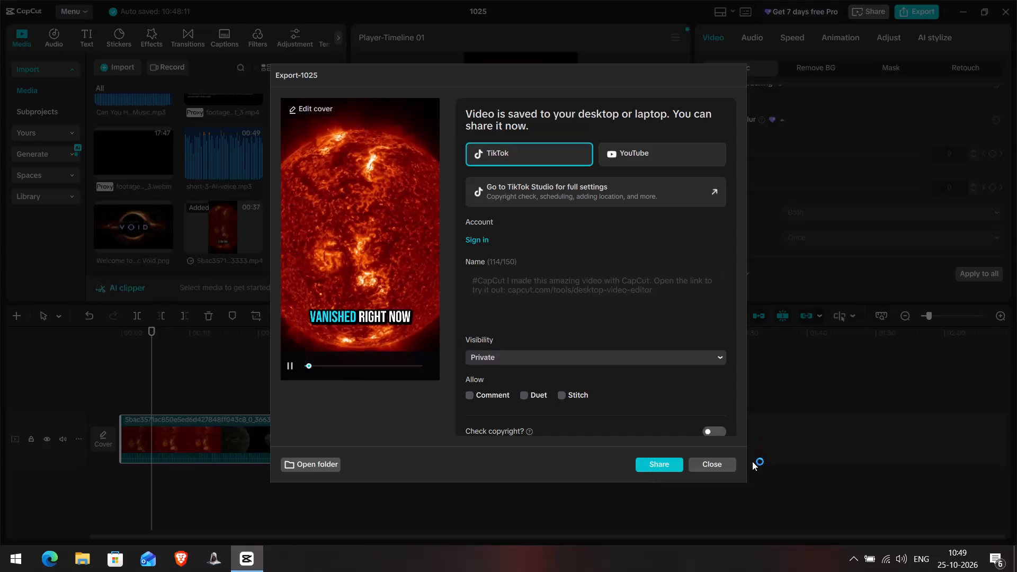
Dismiss the sharing window of the exported video without posting it, and exit the video editor to the desktop.
click(710, 468)
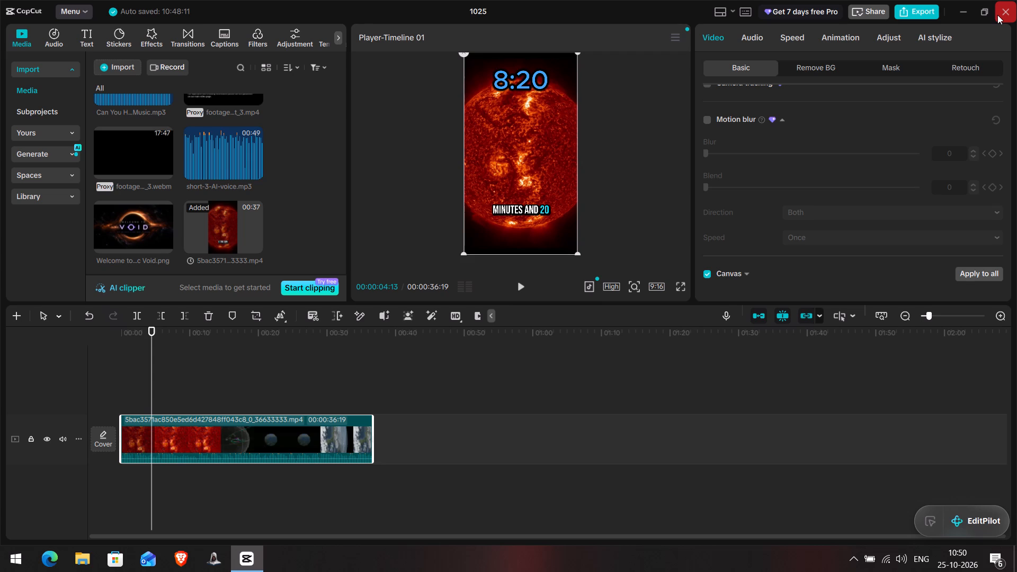
click(1005, 12)
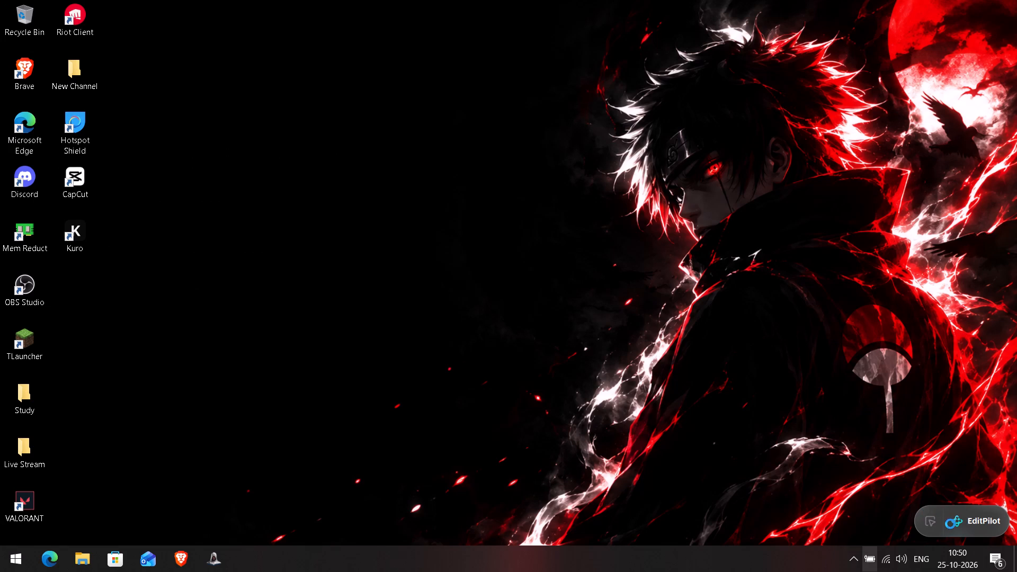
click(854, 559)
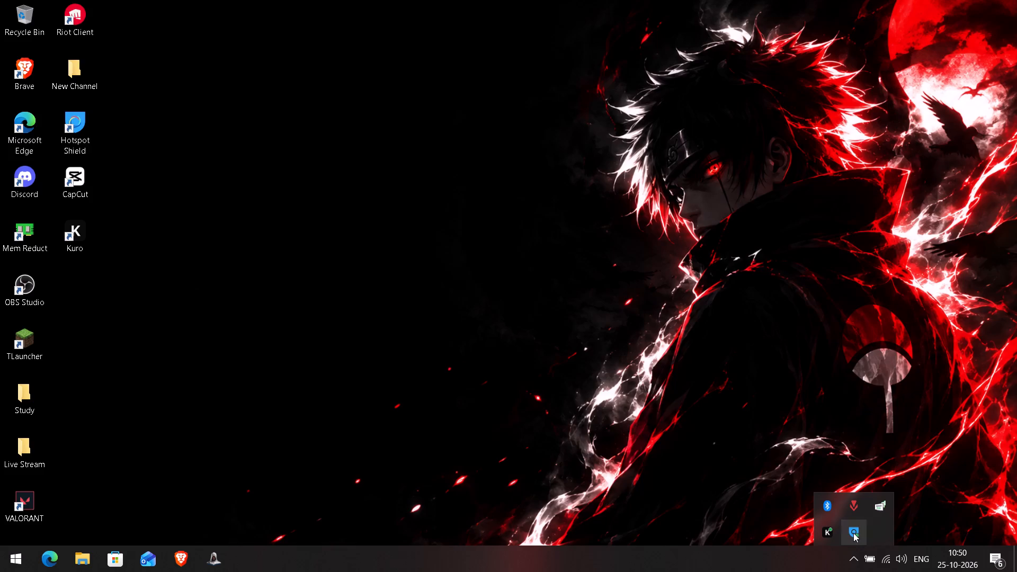